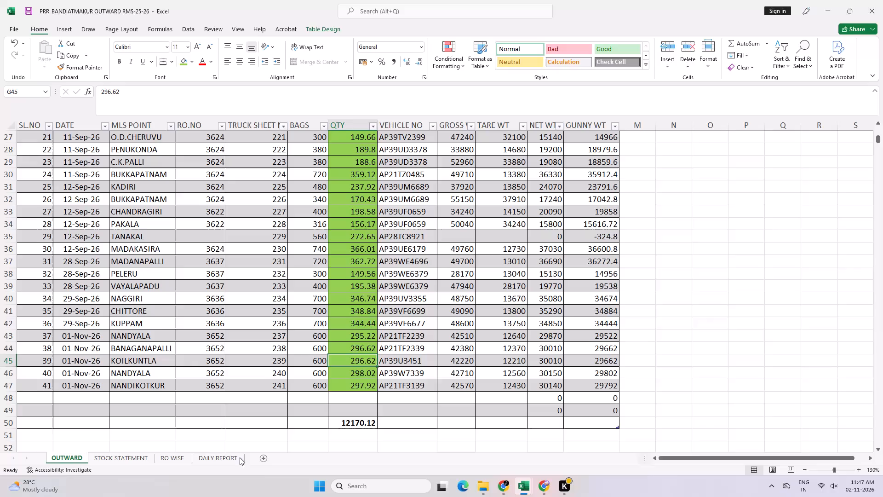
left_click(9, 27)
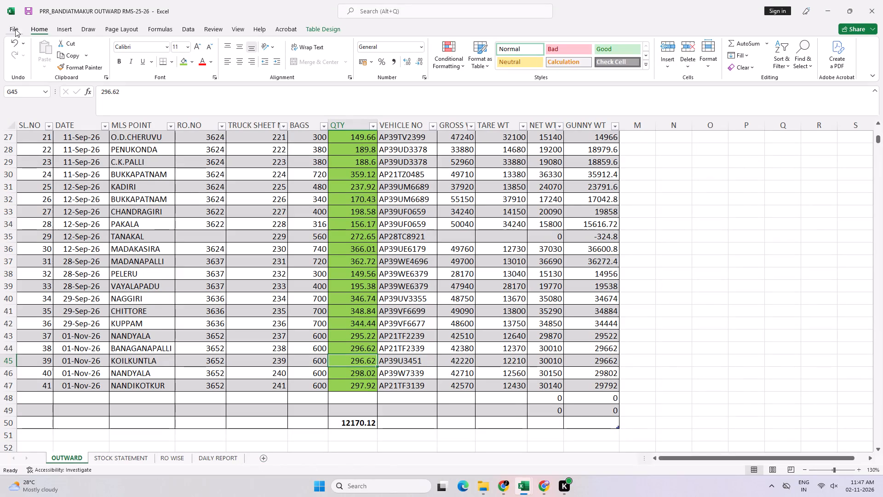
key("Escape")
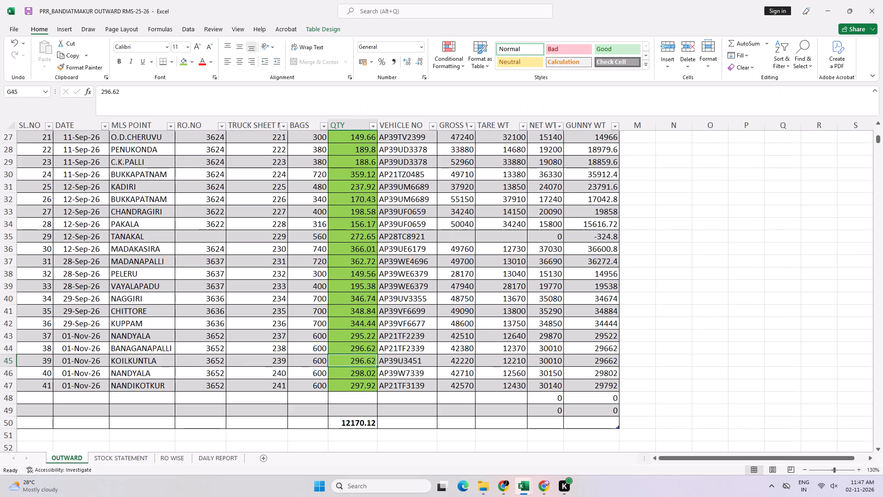
Switch to the PVSR INWARD RMS-25-26 workbook.
key("alt+Tab")
left_click(634, 198, "alt")
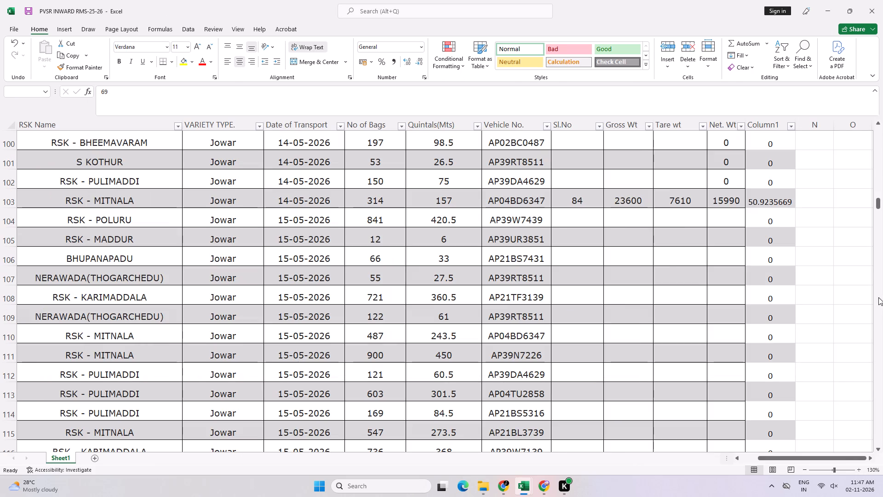
Examine the Jowar transport rows from 12-05-2026 to 15-05-2026 for serial number, gross, tare and net weight entries.
scroll(762, 235, "up", 4)
scroll(683, 282, "up", 4)
left_click(642, 258)
left_click(582, 253)
scroll(608, 263, "up", 3)
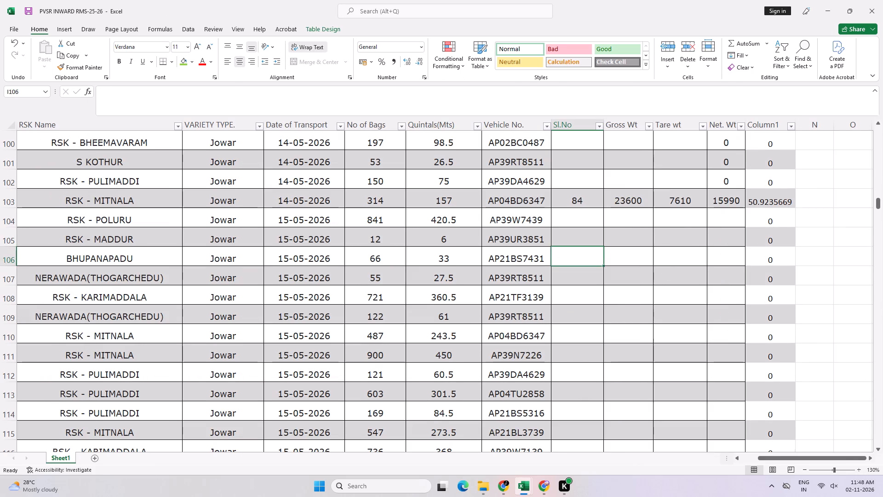
scroll(608, 263, "up", 2)
left_click(714, 260)
scroll(669, 287, "up", 4)
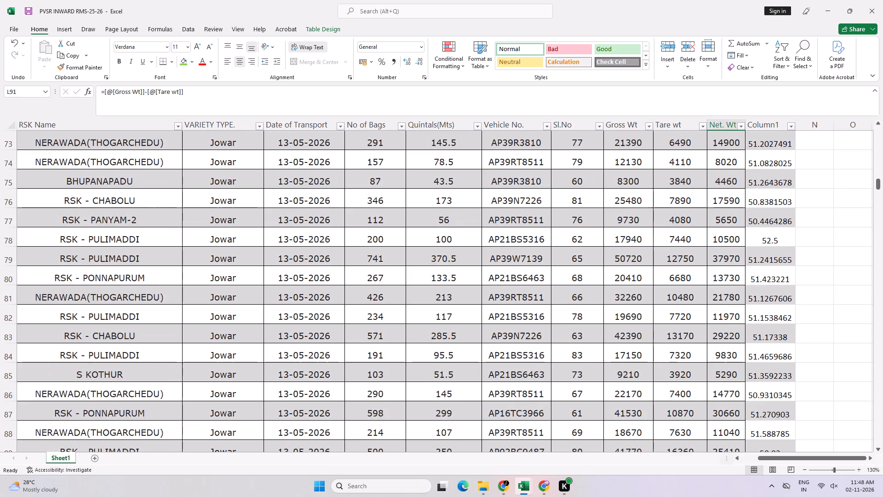
scroll(666, 283, "down", 3)
scroll(630, 330, "down", 4)
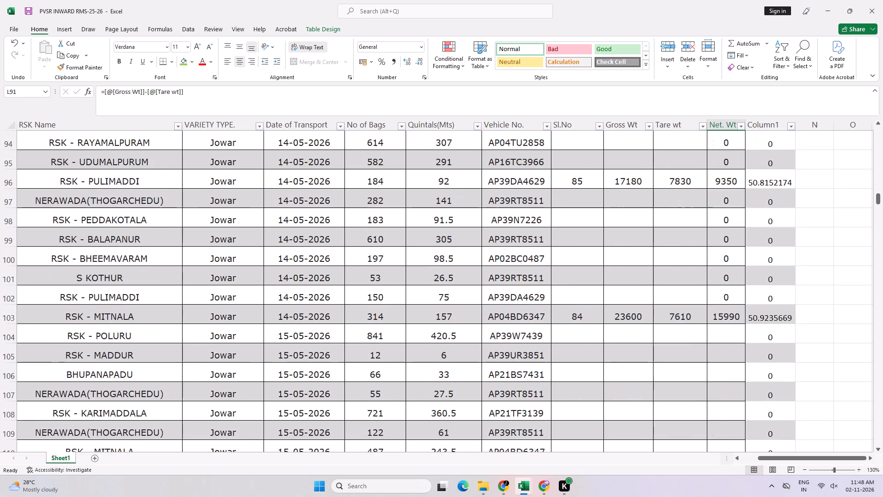
scroll(630, 330, "down", 5)
scroll(630, 331, "up", 15)
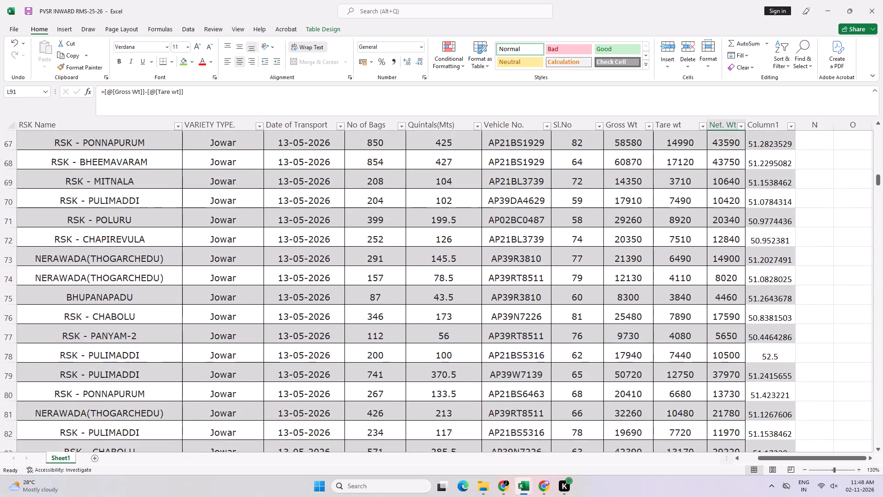
scroll(611, 345, "down", 11)
scroll(612, 343, "down", 15)
scroll(614, 343, "up", 20)
scroll(614, 343, "up", 2)
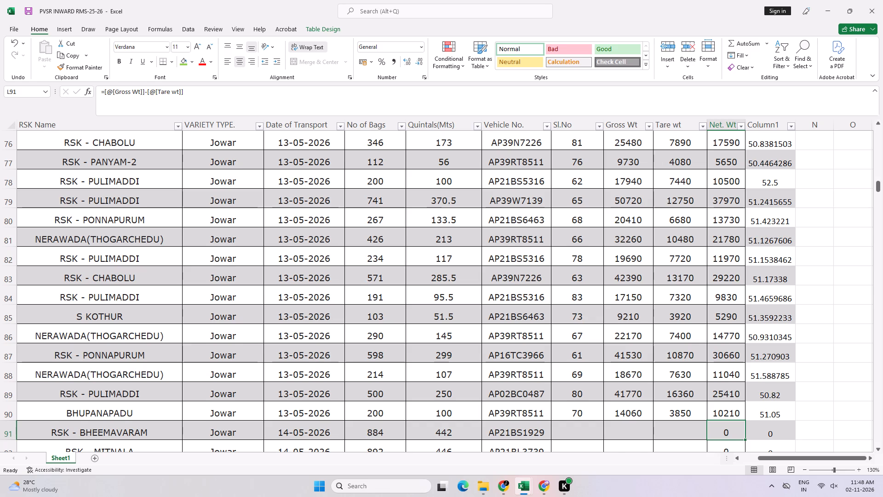
scroll(599, 274, "up", 2)
left_click(590, 250)
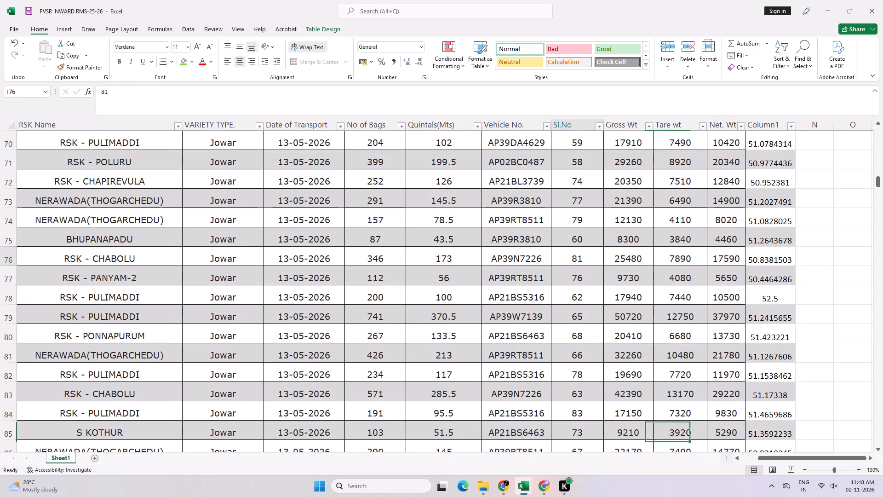
scroll(679, 306, "up", 3)
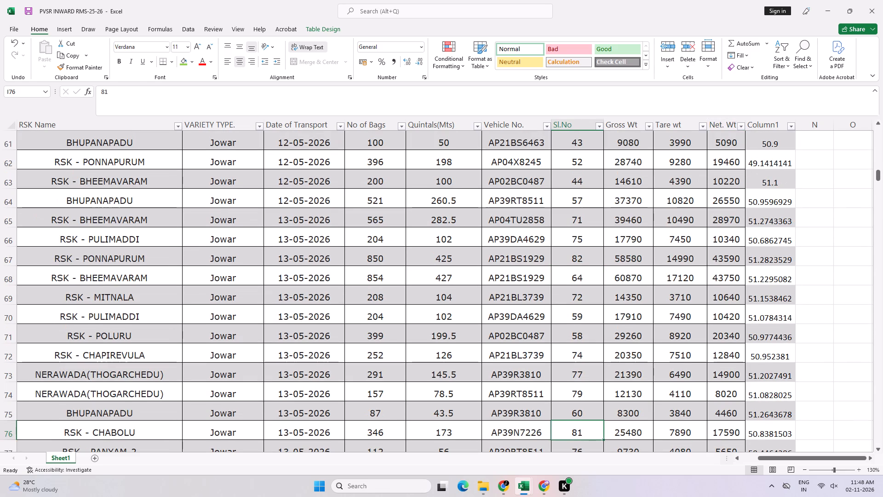
scroll(625, 316, "down", 8)
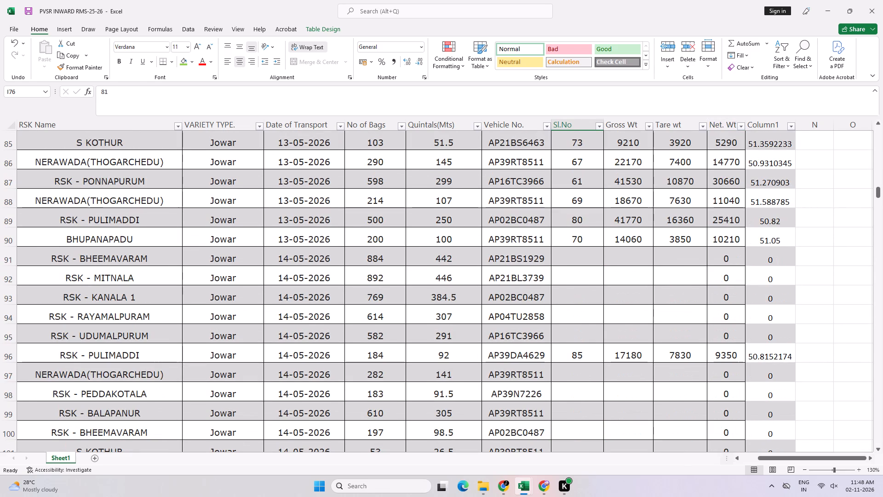
Select the Sl.No cell of the 884-bag RSK - BHEEMAVARAM row dated 14-05-2026 and save the workbook.
left_click(592, 259)
key("ctrl+s")
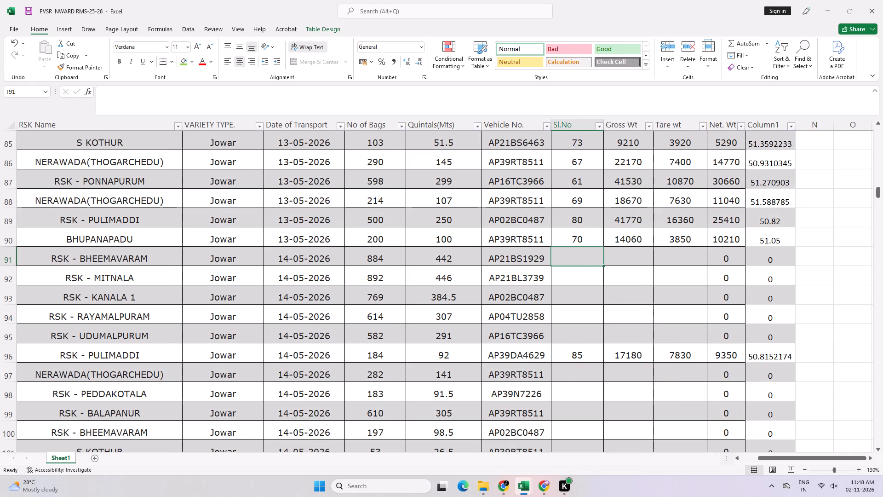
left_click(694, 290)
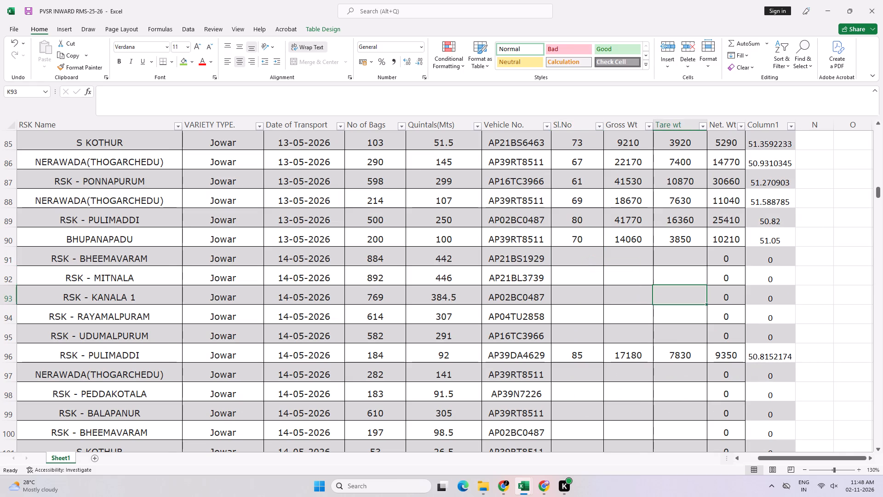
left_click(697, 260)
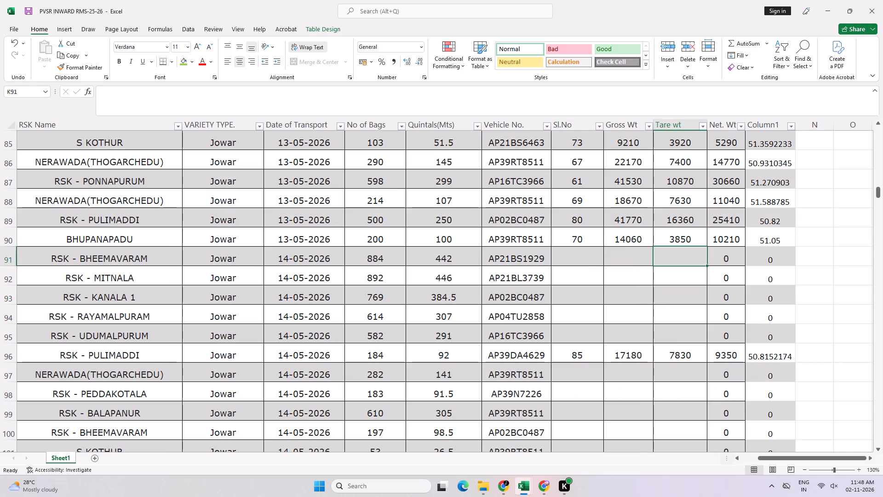
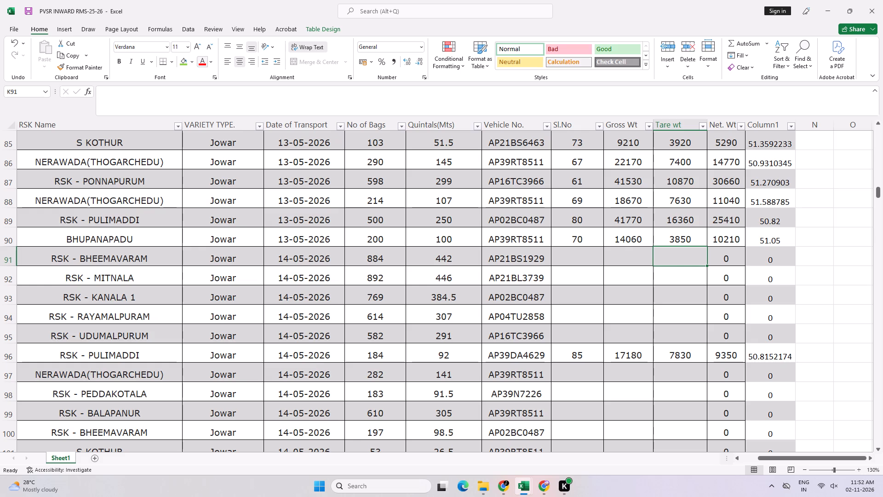
left_click(570, 269)
left_click(586, 255)
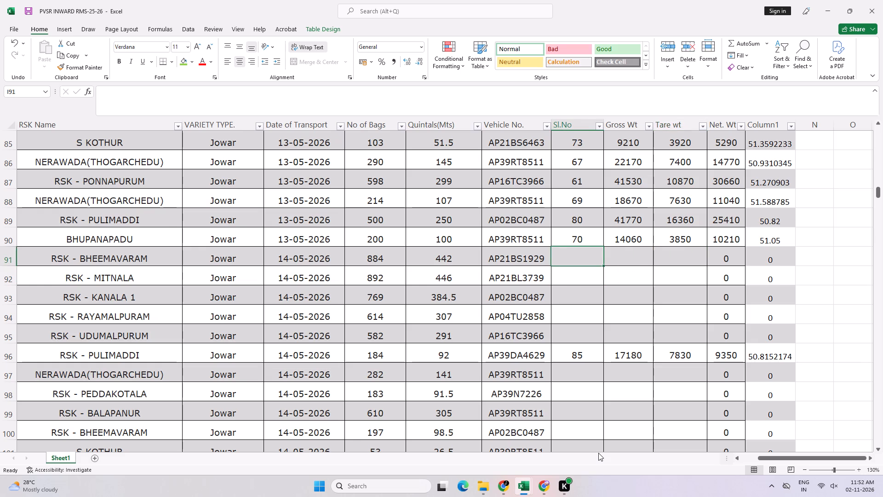
key("Left")
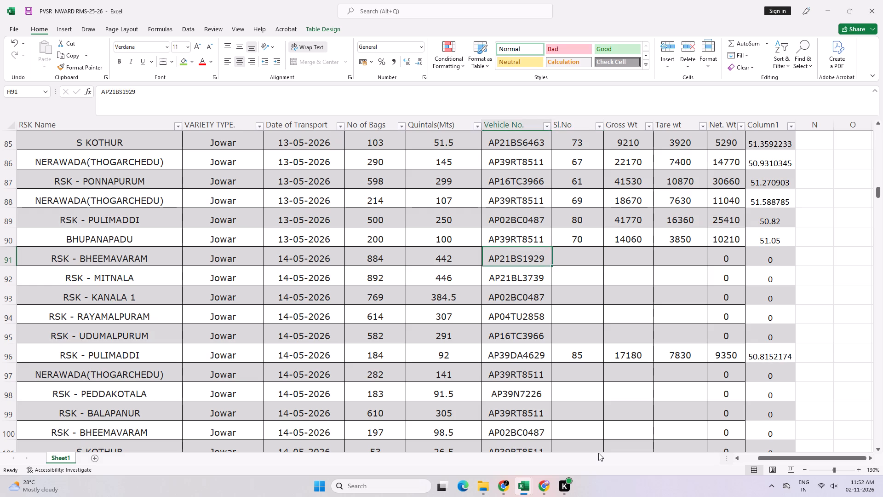
key("Down")
key("Down")
key("Down")
key("Down")
key("Down")
key("Down")
key("Down")
key("Right")
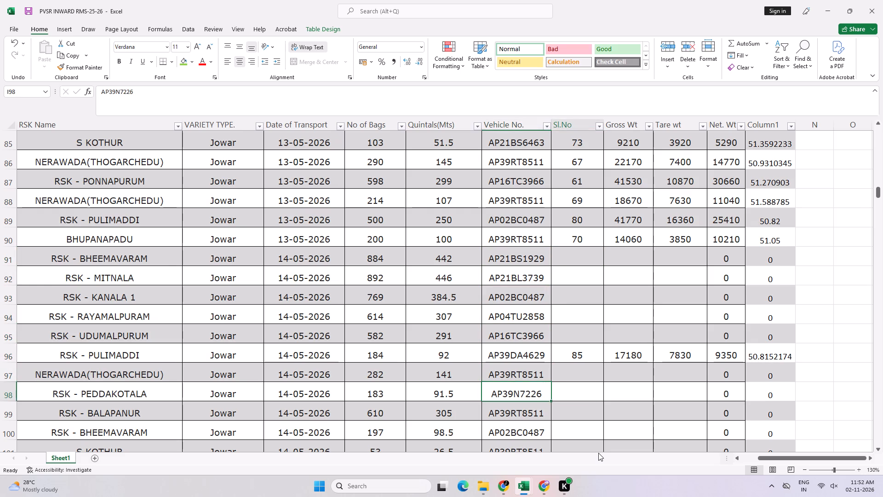
type("86")
key("Tab")
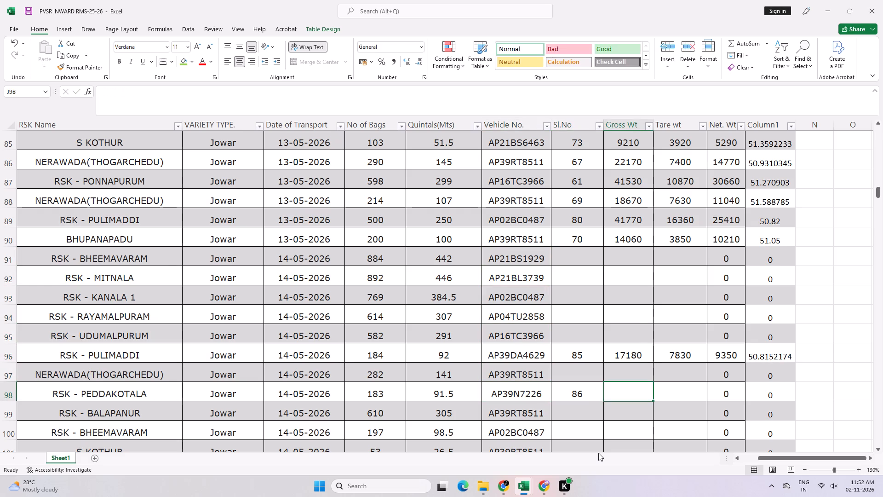
Enter the gross weight of the RSK - PEDDAKOTALA row as the formula =13460.
type("134")
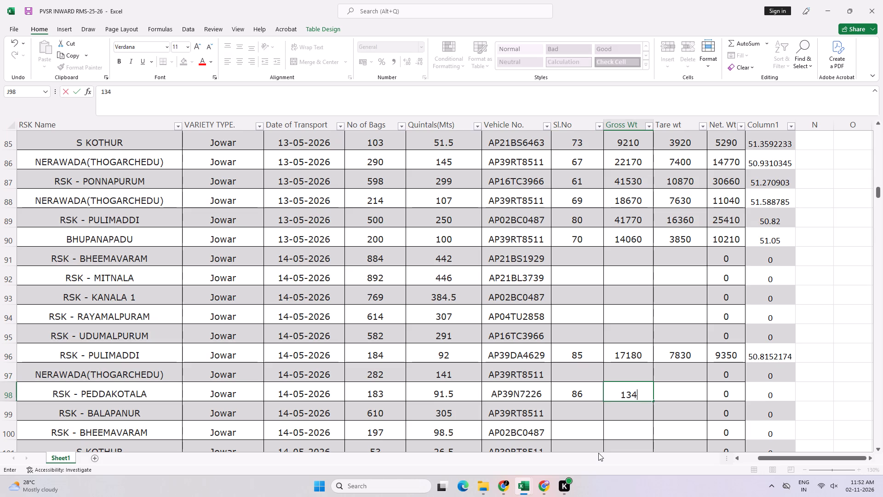
key("BackSpace")
key("BackSpace")
key("BackSpace")
key("BackSpace")
key("BackSpace")
key("BackSpace")
key("BackSpace")
key("BackSpace")
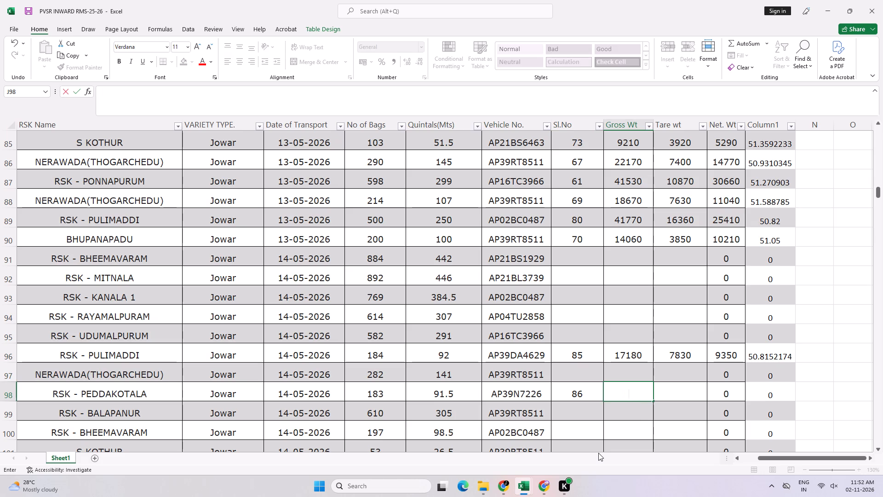
type("=13460")
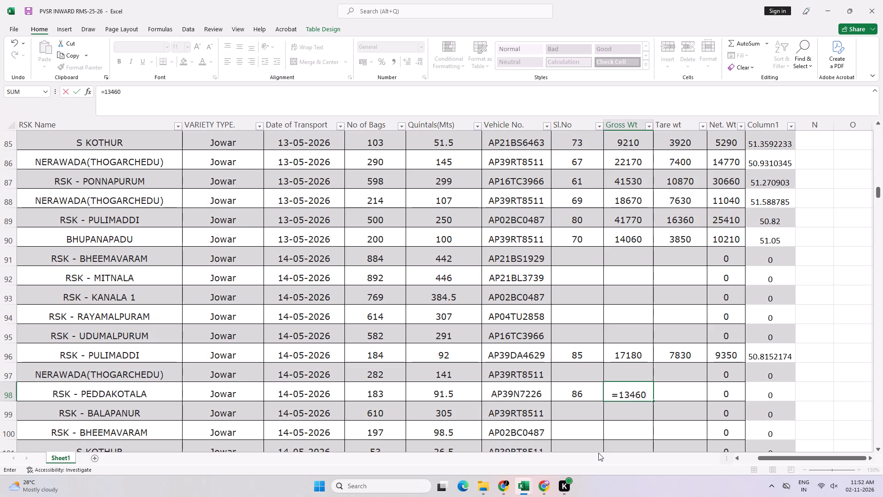
key("Tab")
Enter the tare weight of the RSK - PEDDAKOTALA row as the formula =4120 and save the workbook.
type("=4")
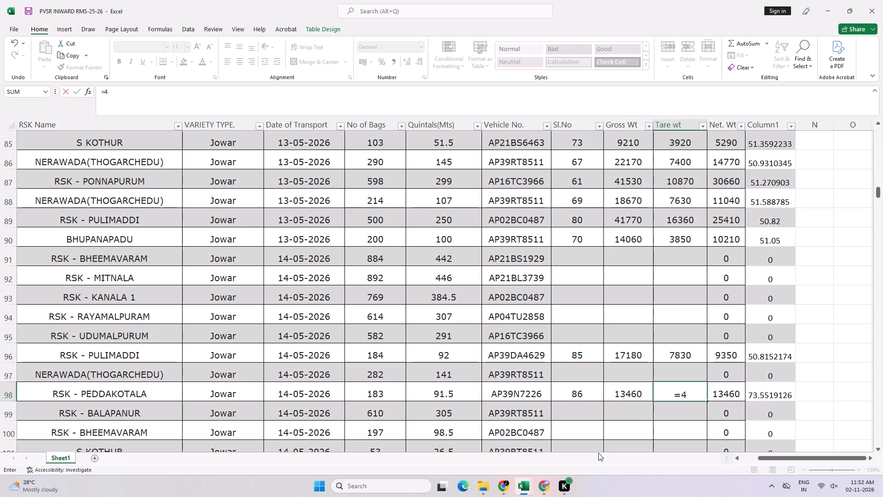
key("BackSpace")
key("BackSpace")
type("=4120")
key("Tab")
key("Left")
key("Left")
key("Left")
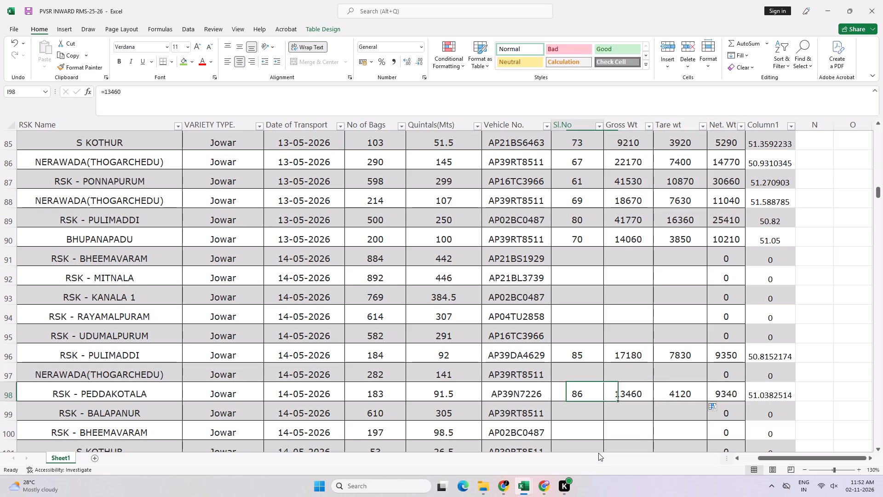
key("ctrl+s")
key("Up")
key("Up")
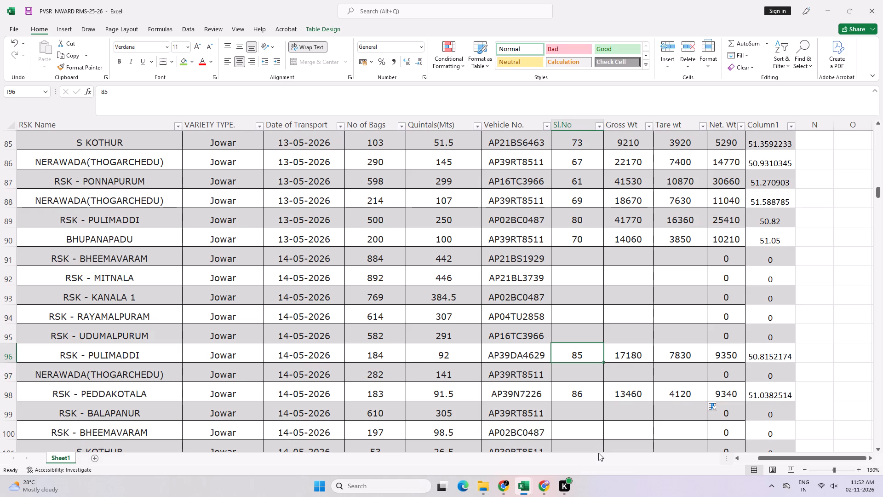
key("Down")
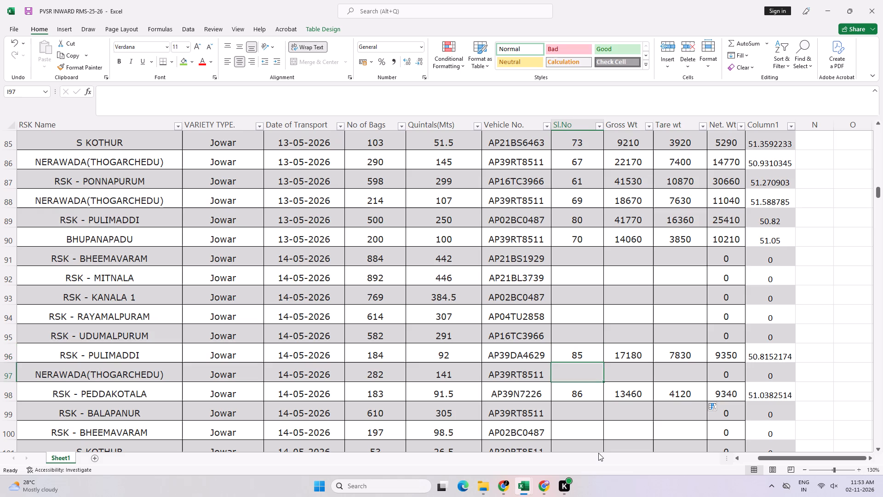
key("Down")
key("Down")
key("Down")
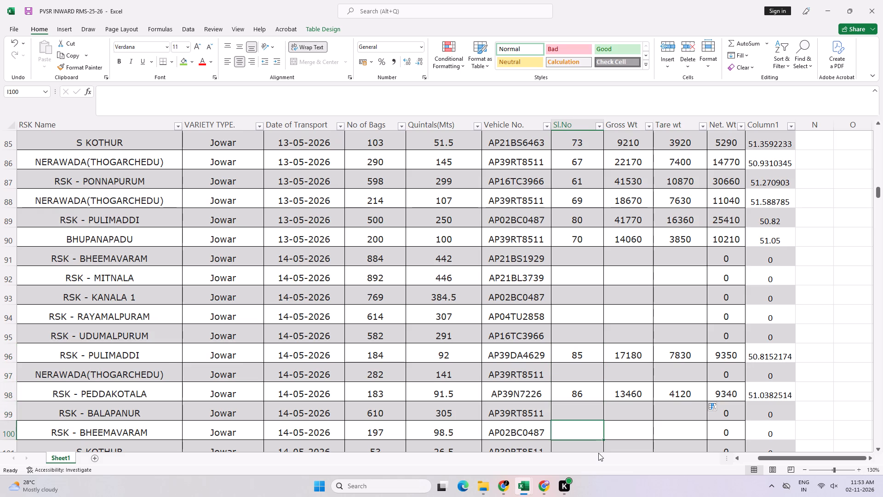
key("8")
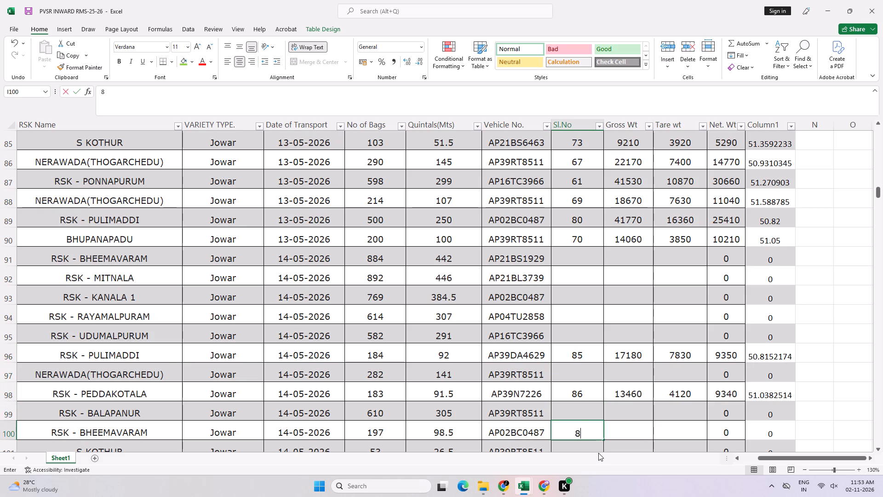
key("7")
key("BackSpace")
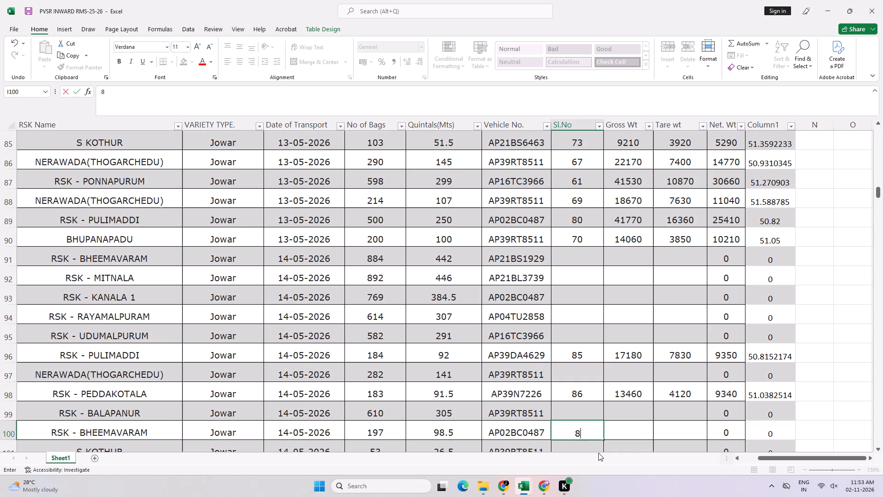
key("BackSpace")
key("Up")
key("Up")
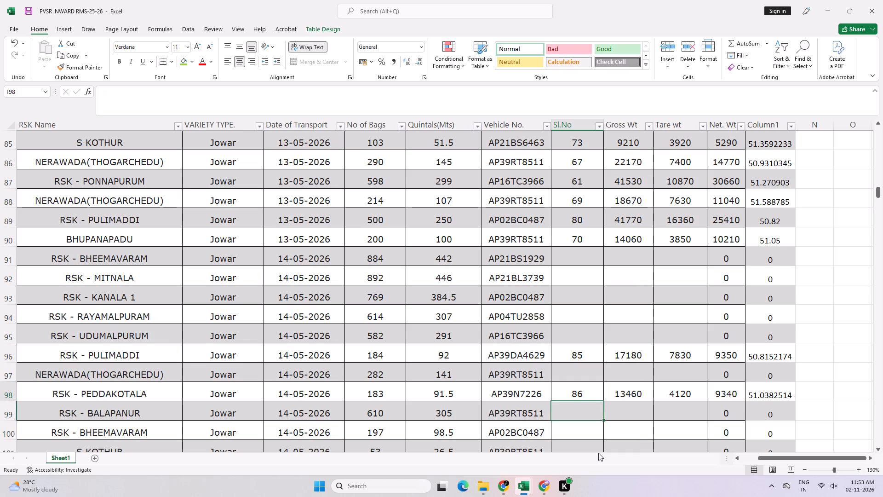
key("Up")
key("Up")
key("Up")
key("Up")
key("Up")
key("Up")
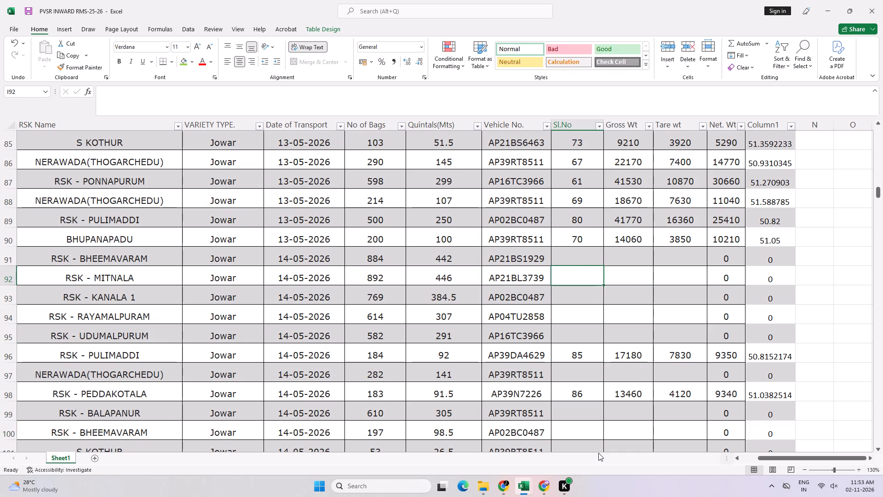
key("Down")
type("87")
key("Right")
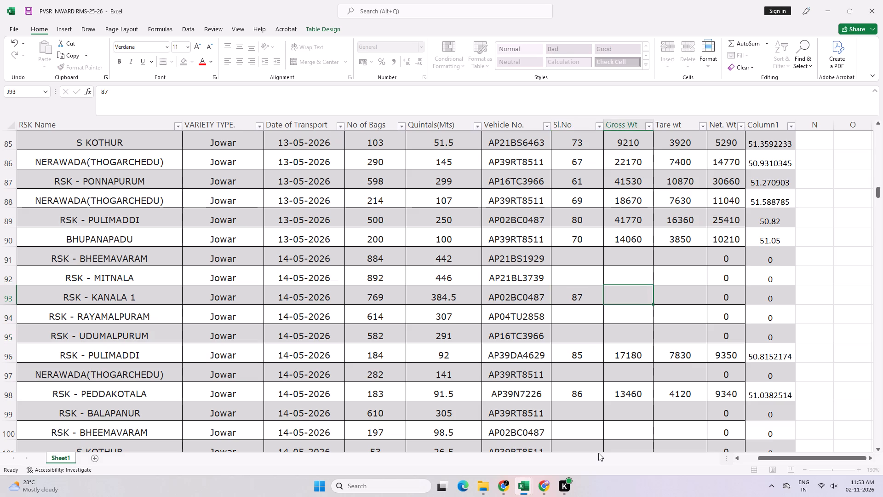
Enter the formulas =13880 for gross weight and =4360 for tare weight in the RSK - KANALA 1 row.
type("=13880")
key("Tab")
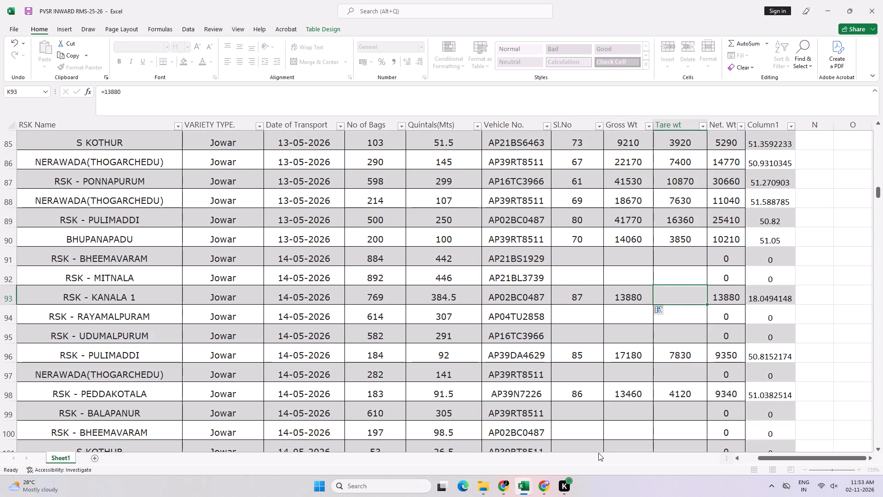
key("equal")
type("4360")
key("Left")
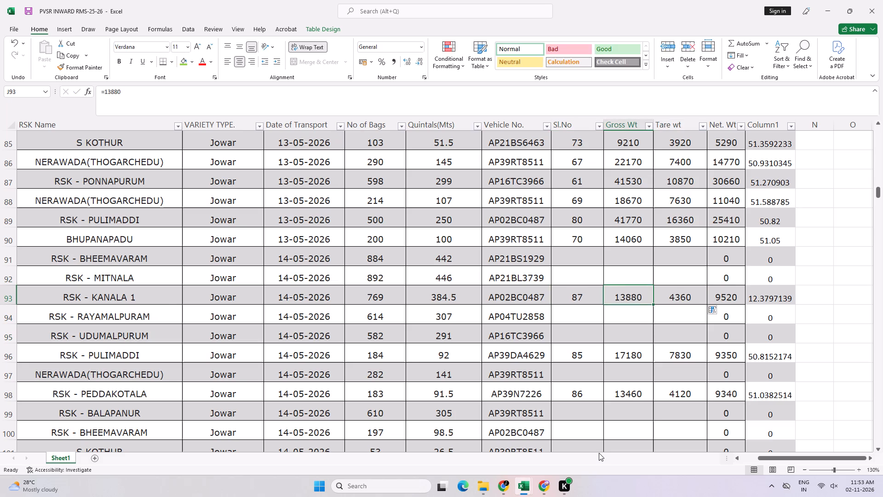
Extend the RSK - KANALA 1 weight formulas by adding 40560 to the gross weight and 10650 to the tare weight.
key("F2")
key("plus")
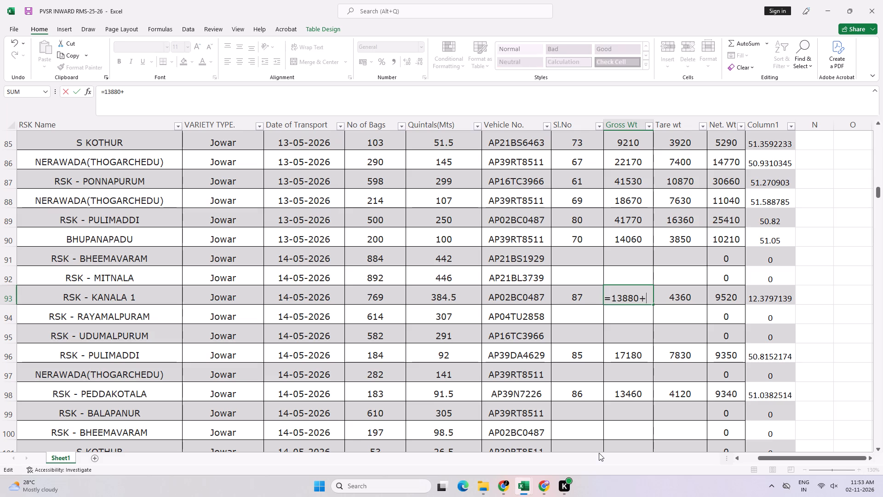
type("40560")
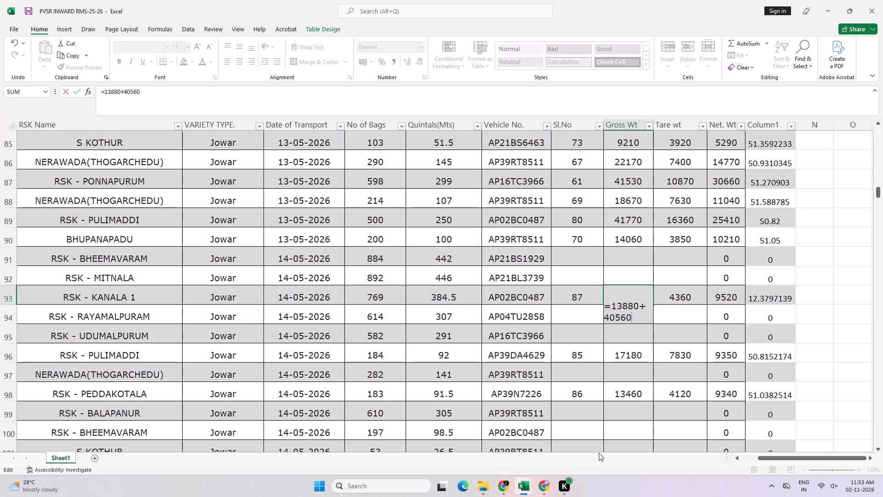
key("Tab")
key("F2")
type("+106")
type("50")
key("Return")
key("Up")
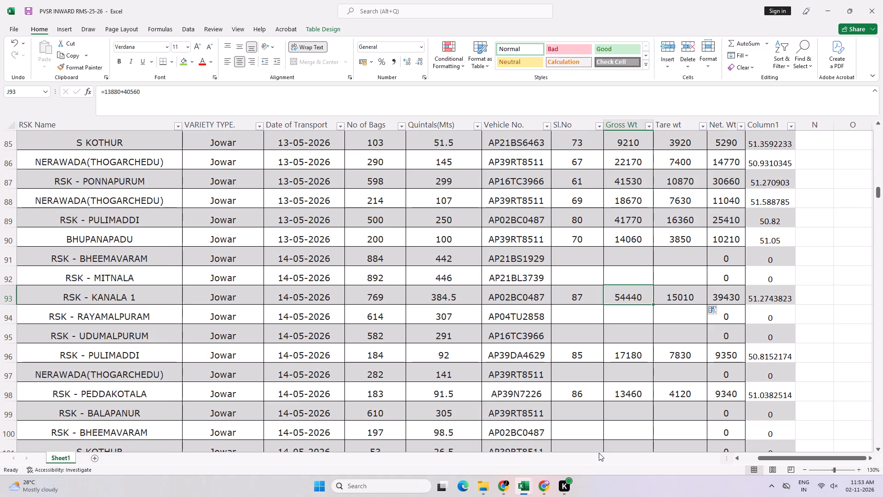
key("Left")
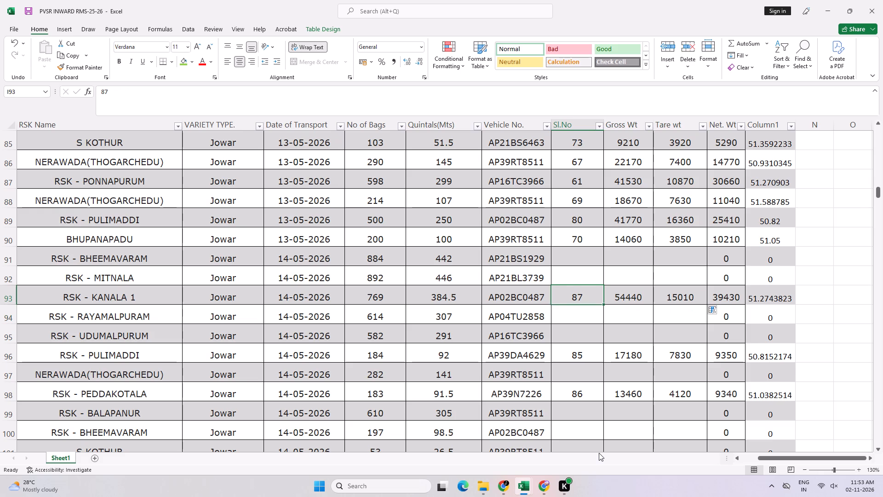
key("Up")
key("Up")
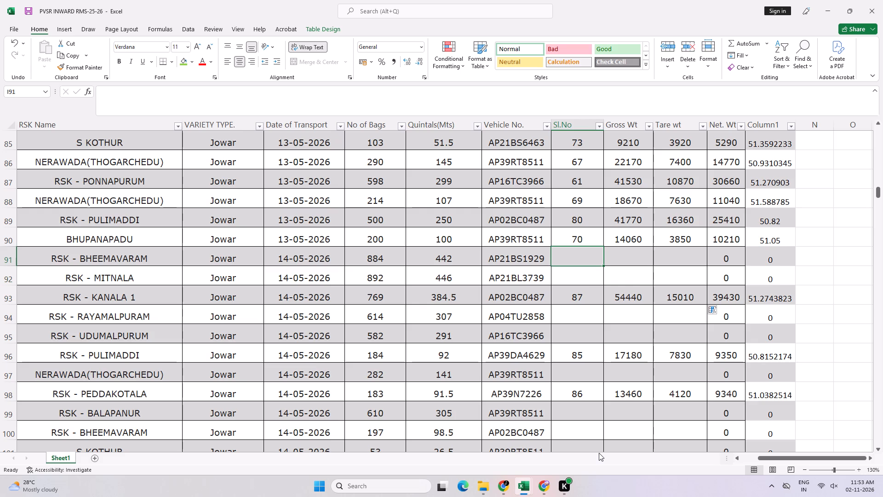
type("88")
key("Right")
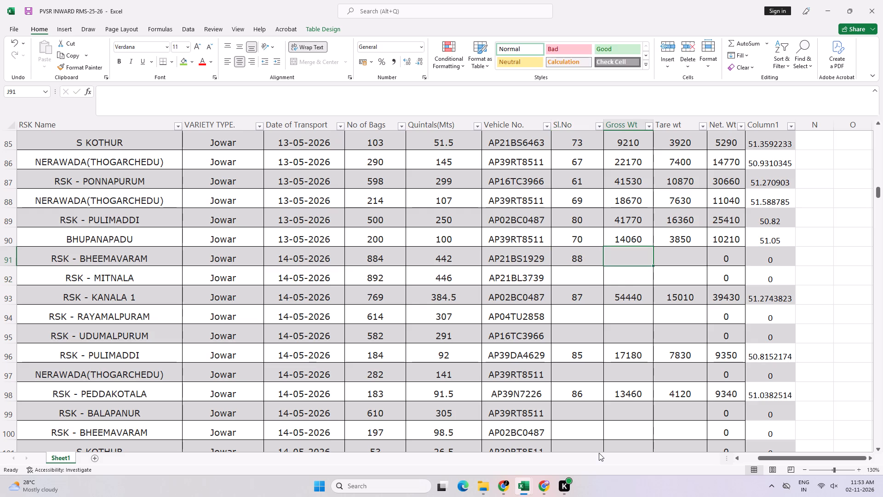
Enter the formulas =47230 for gross weight and =12690 for tare weight in the 884-bag RSK - BHEEMAVARAM row.
key("equal")
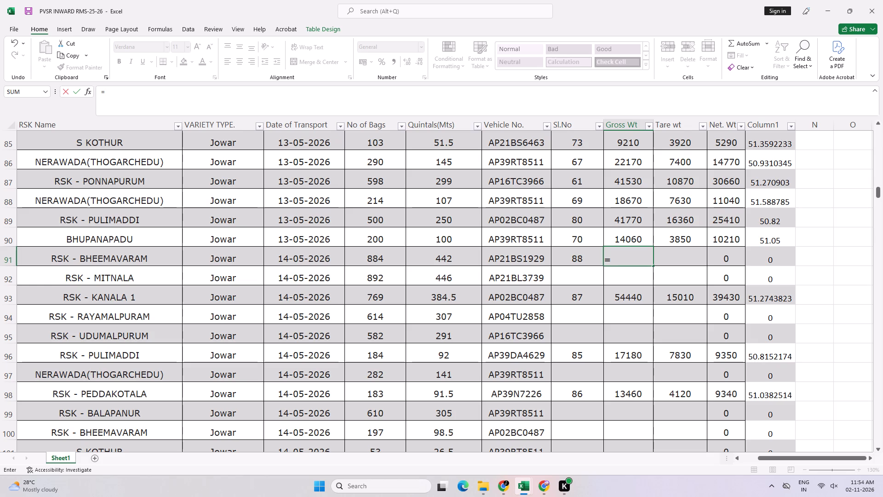
type("47")
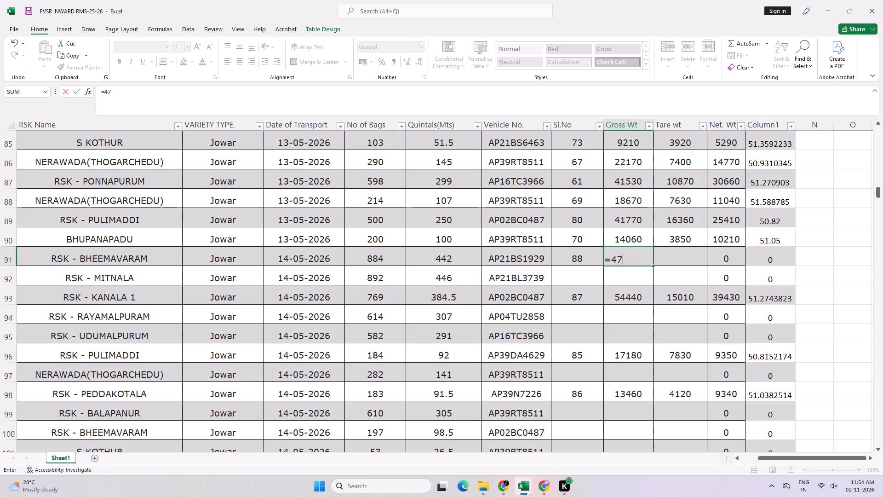
type("230")
key("Right")
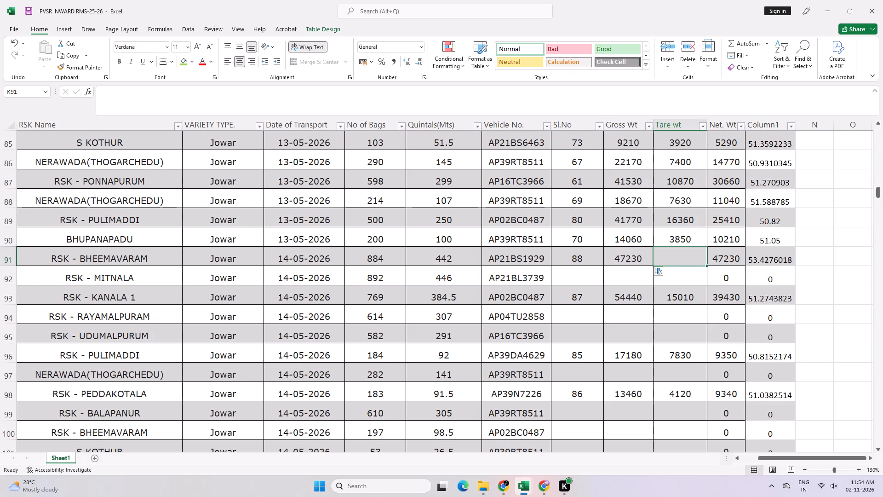
type("=126")
type("90")
key("Return")
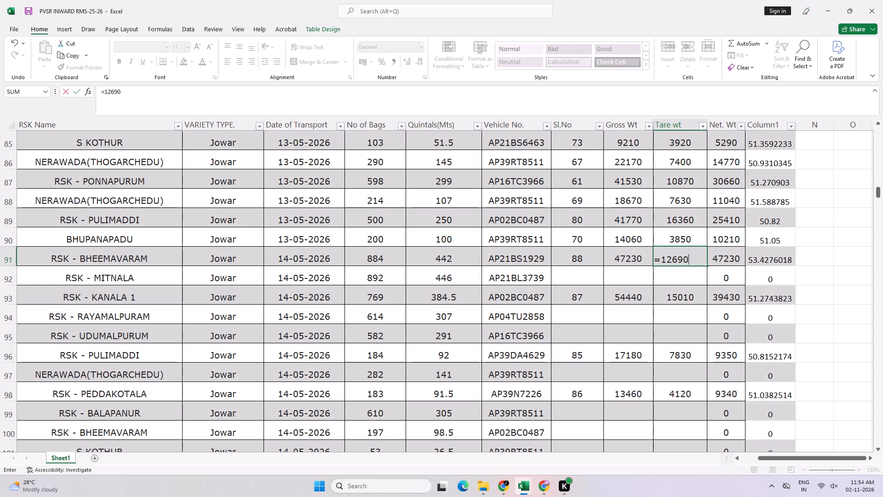
Extend the 884-bag RSK - BHEEMAVARAM weight formulas by adding 15130 to the gross weight and 4490 to the tare weight.
key("Up")
key("Left")
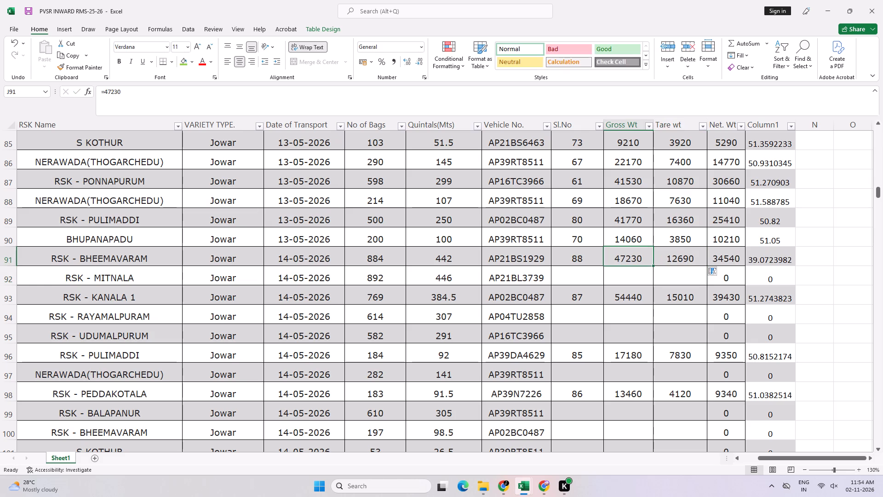
key("F2")
type("+15")
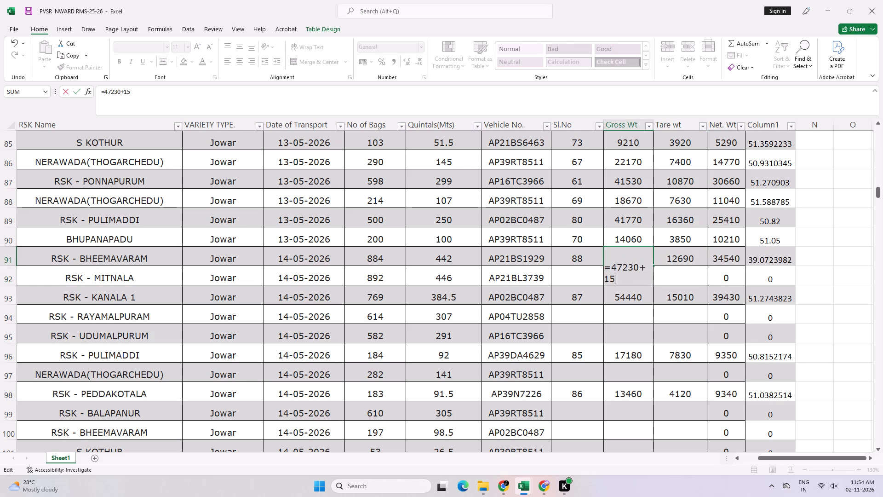
type("130")
key("Tab")
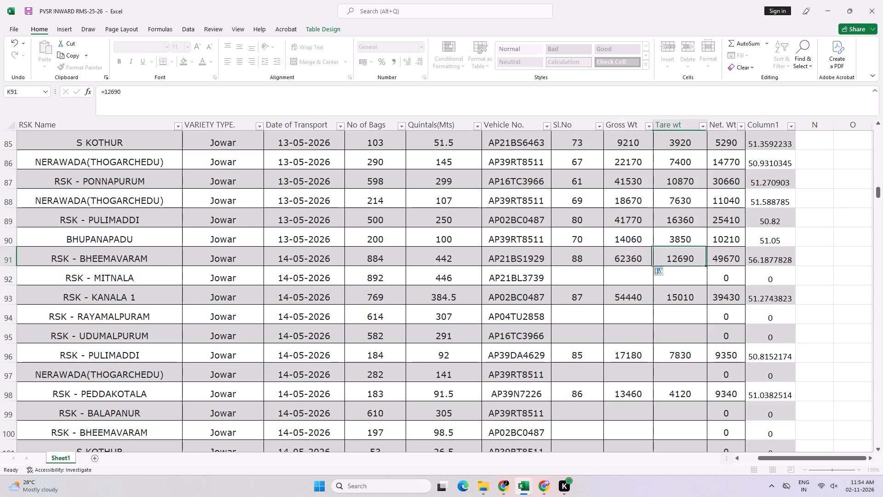
key("F2")
key("plus")
type("4490")
key("Tab")
key("Down")
key("Left")
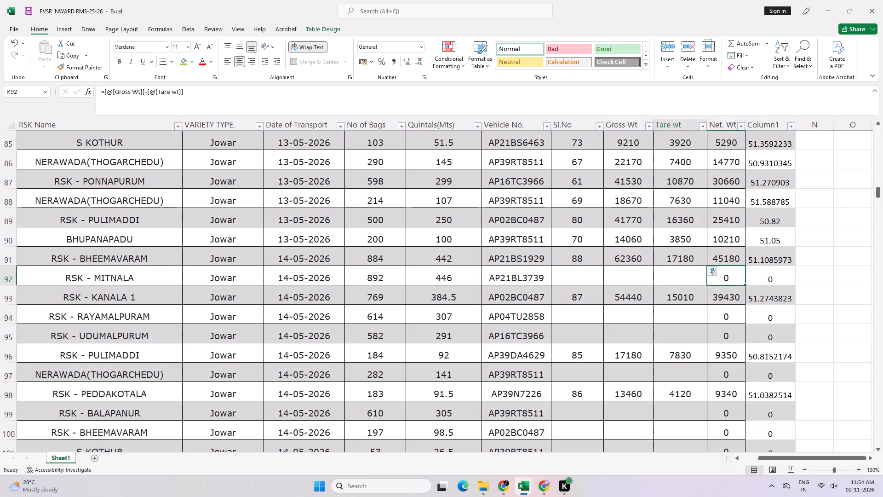
Save the workbook.
key("Left")
key("Left")
key("ctrl+s")
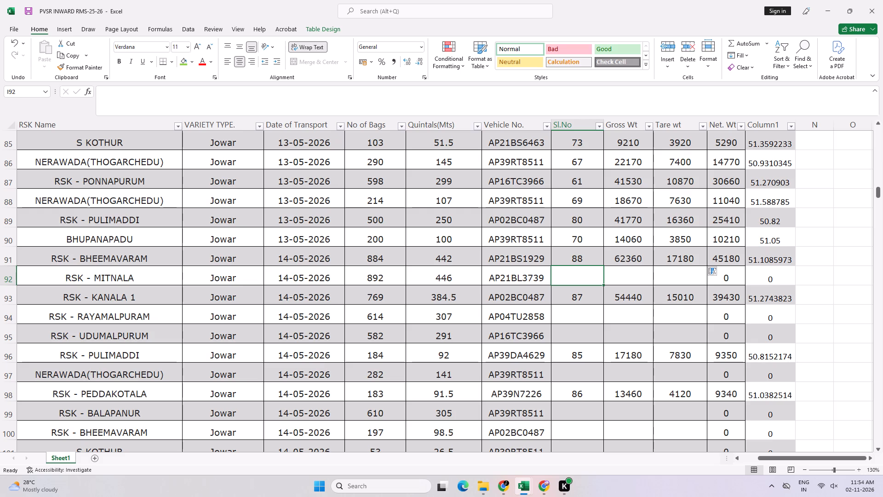
key("Down")
key("Down")
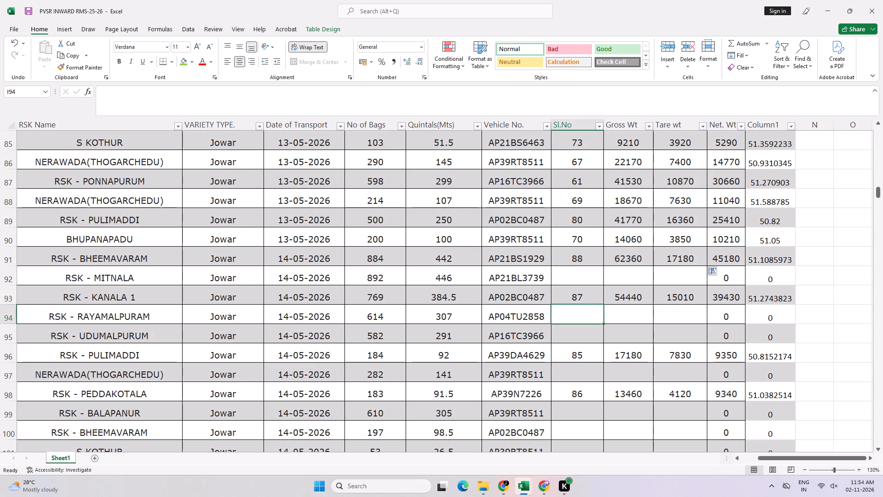
type("89")
key("Tab")
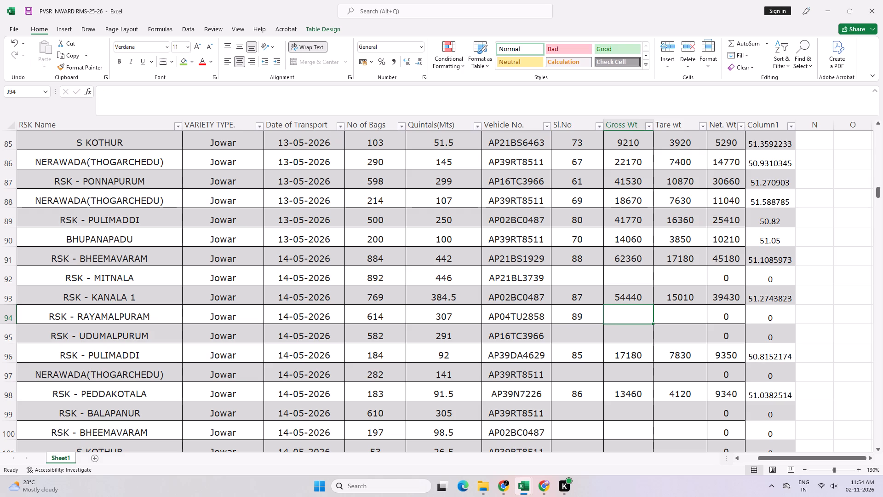
Enter the formulas =5000 for gross weight and =4640 for tare weight in the RSK - RAYAMALPURAM row.
key("equal")
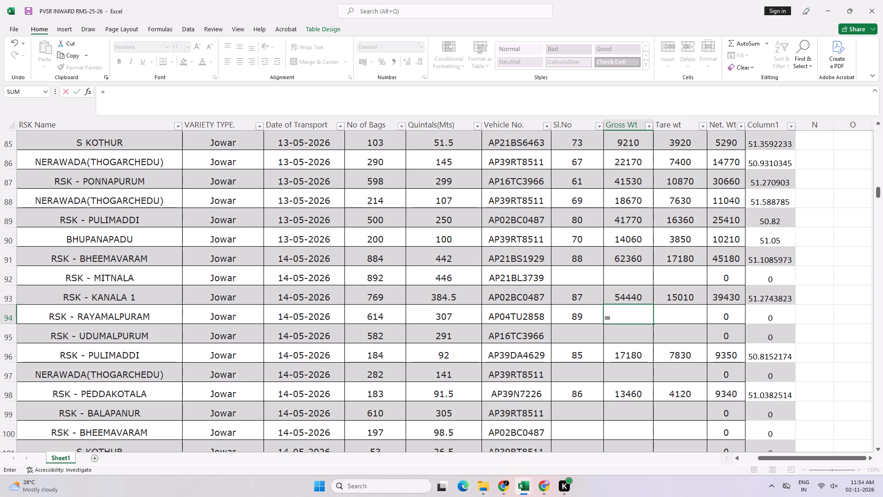
type("5000")
key("Right")
key("equal")
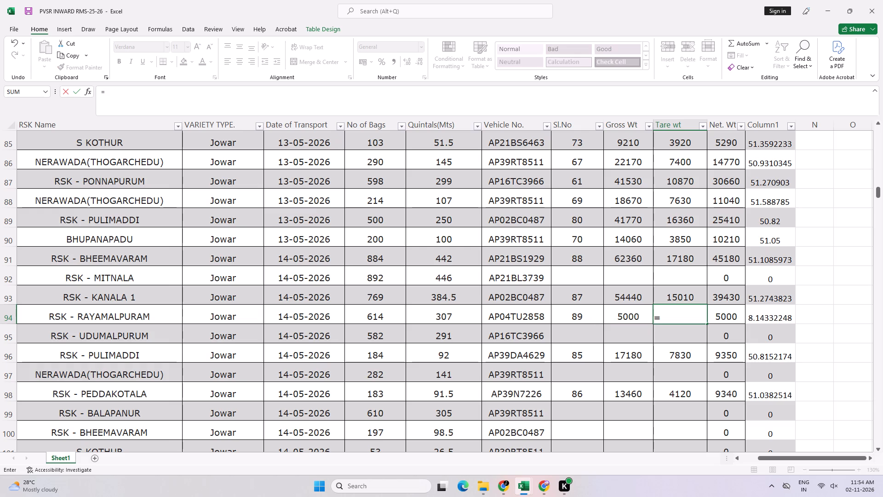
type("46")
type("40")
key("Right")
Extend the RSK - RAYAMALPURAM weight formulas by adding 41600 to the gross weight and 10500 to the tare weight.
key("Left")
key("Left")
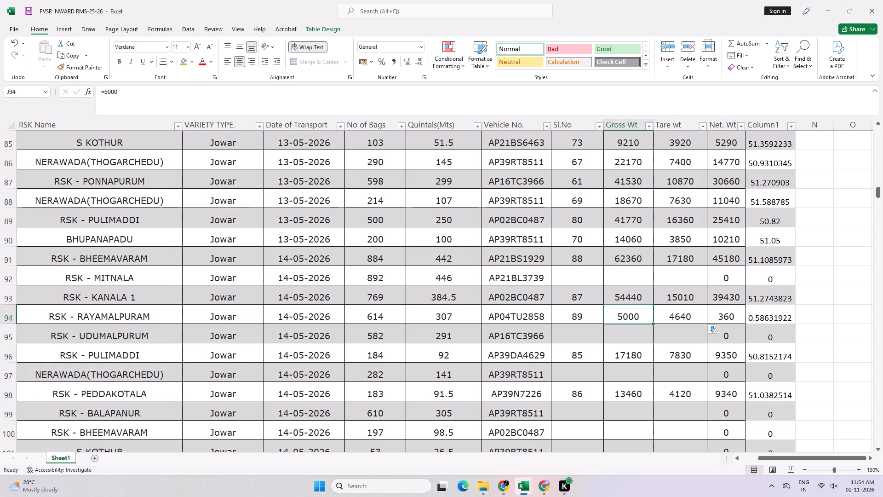
key("F2")
key("plus")
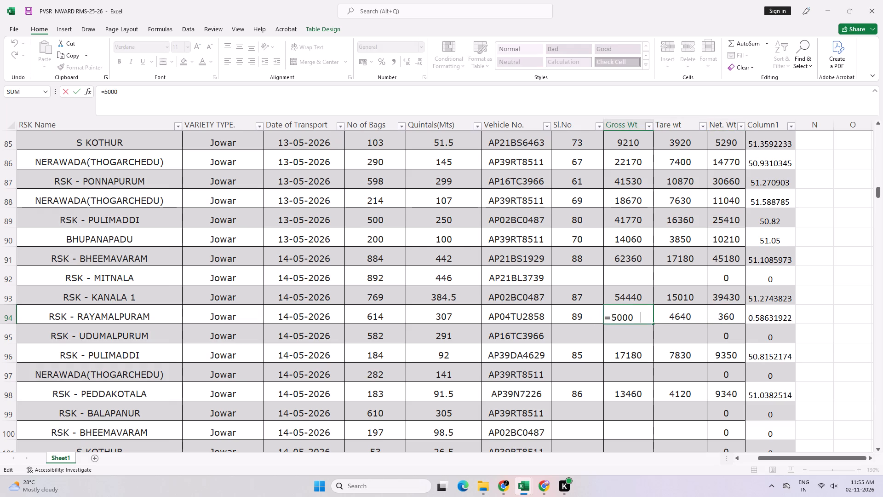
type("41600")
key("Tab")
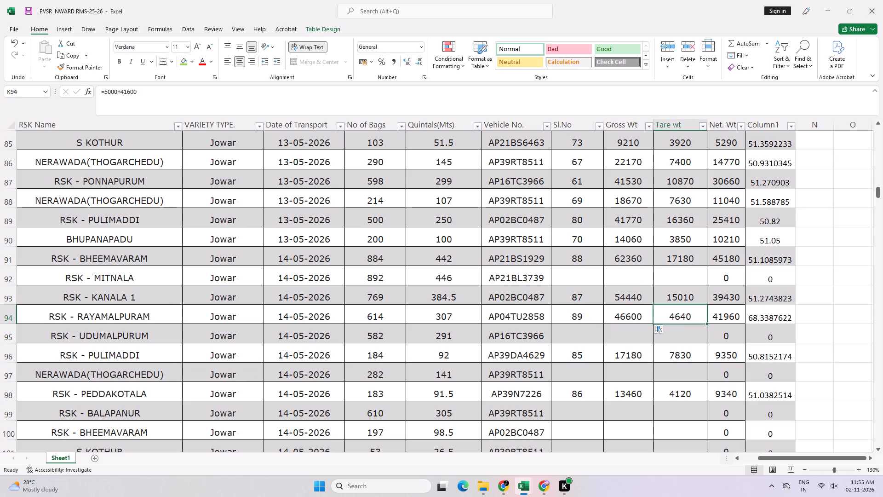
key("F2")
type("+10500")
key("Tab")
Save the workbook with the RSK - RAYAMALPURAM entries.
key("Left")
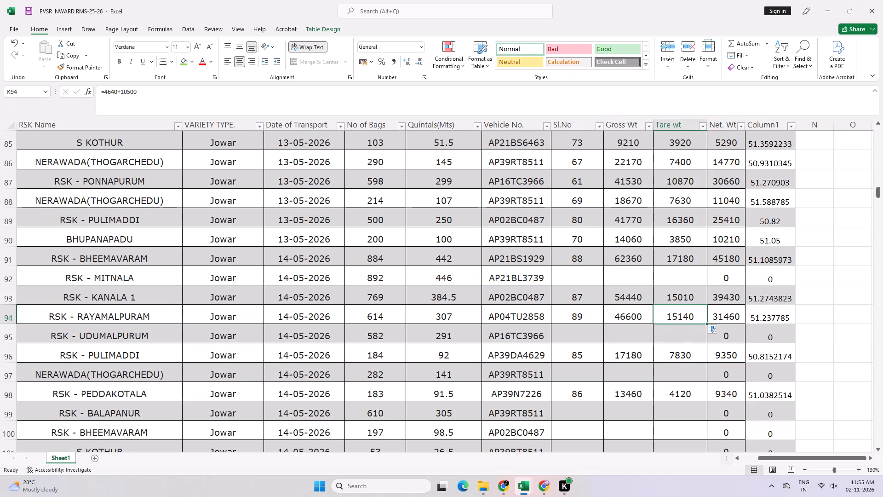
key("Left")
key("Left")
key("Down")
key("ctrl+s")
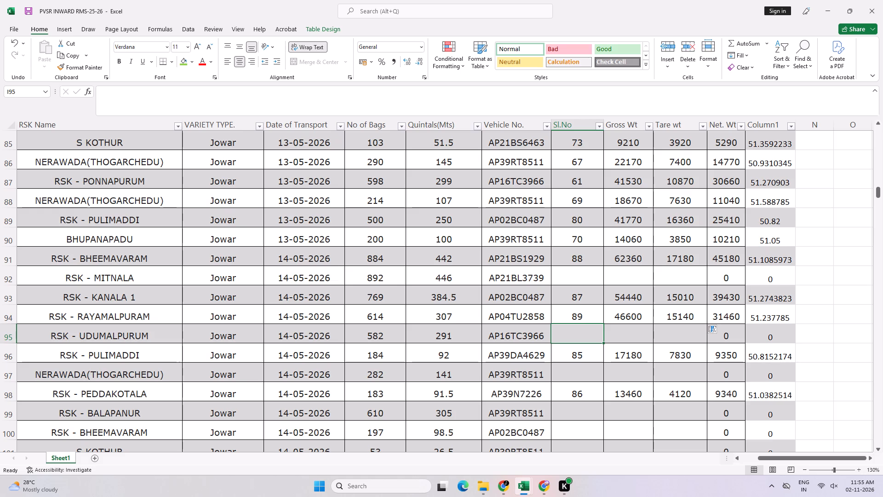
Look through the Sl.No column of the 14-05-2026 rows for the row that needs the next serial number.
key("Up")
key("Up")
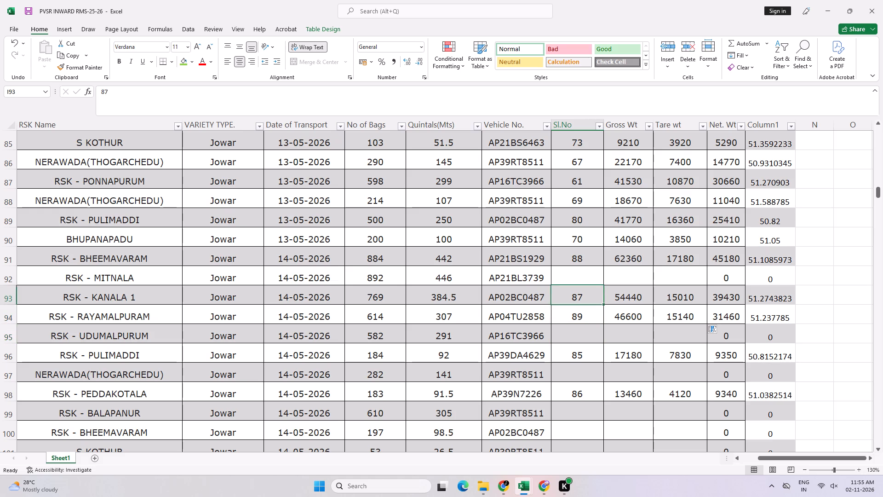
key("Up")
key("Up")
key("Down")
key("Down")
key("Down")
key("Down")
key("Down")
key("Up")
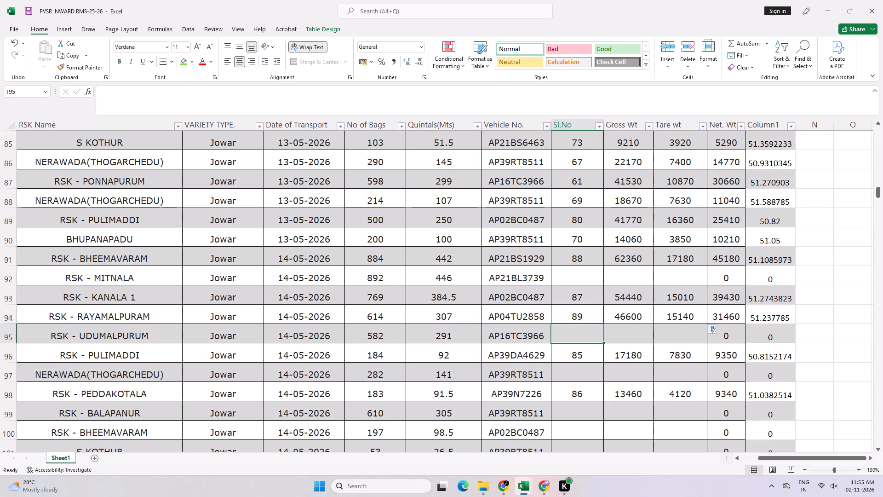
key("Up")
key("Up")
key("Up")
key("Down")
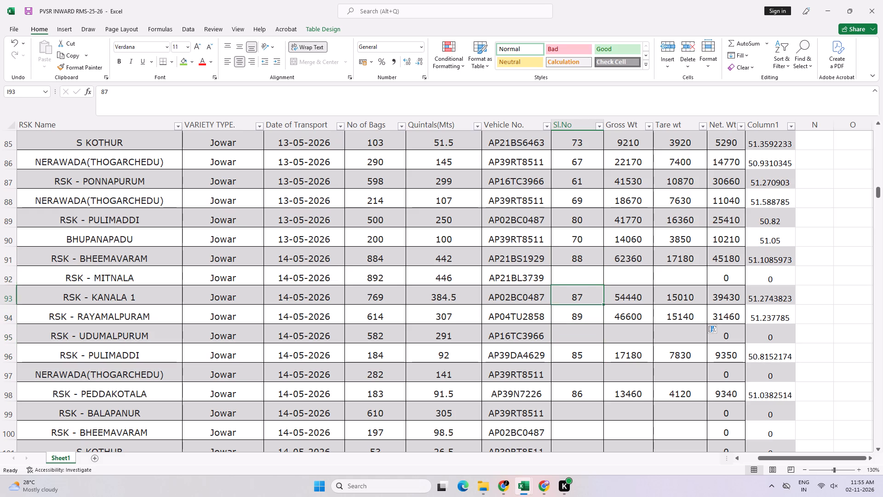
key("Down")
key("Down")
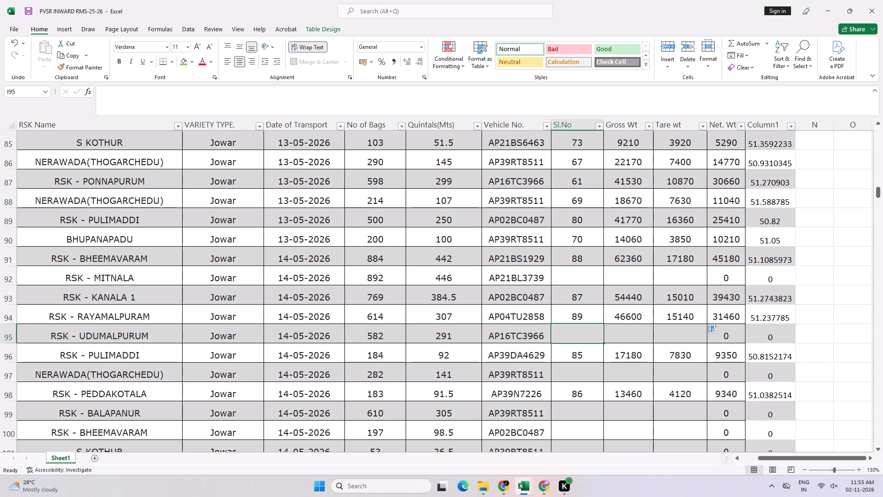
key("Up")
key("Down")
key("Down")
key("Down")
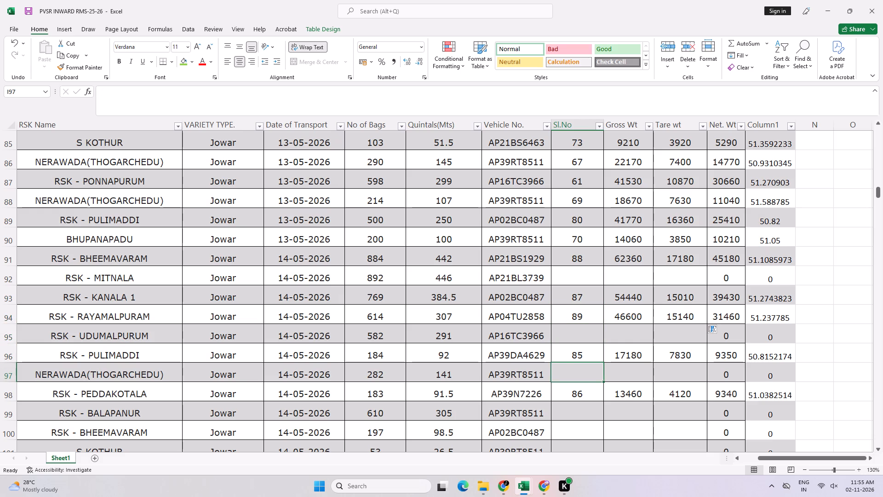
key("Down")
key("Down")
key("Down")
key("Down")
key("Down")
key("Down")
key("Up")
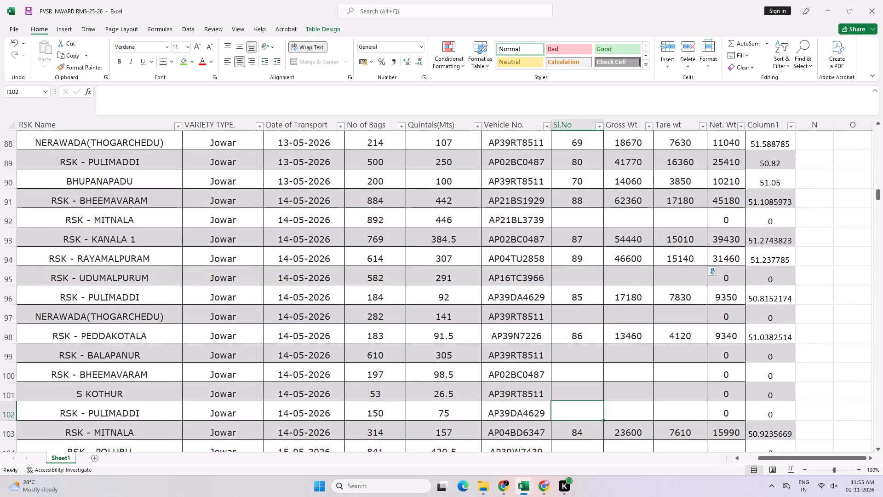
key("equal")
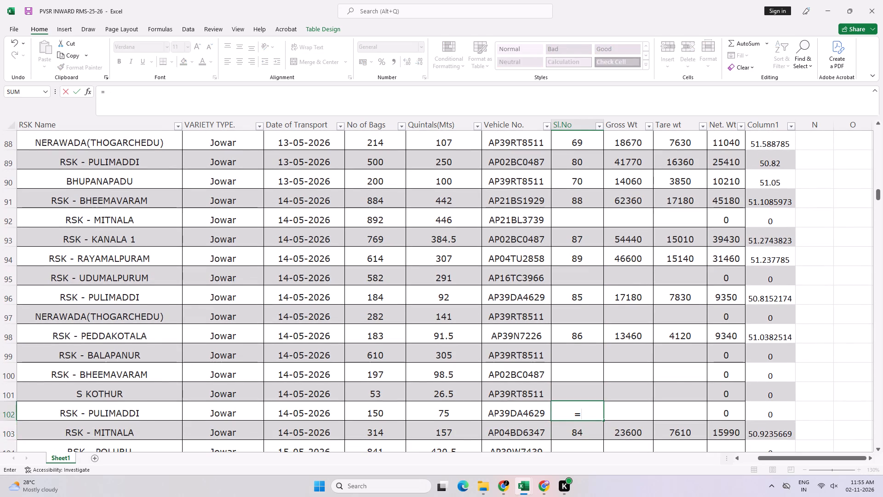
type("90")
key("Tab")
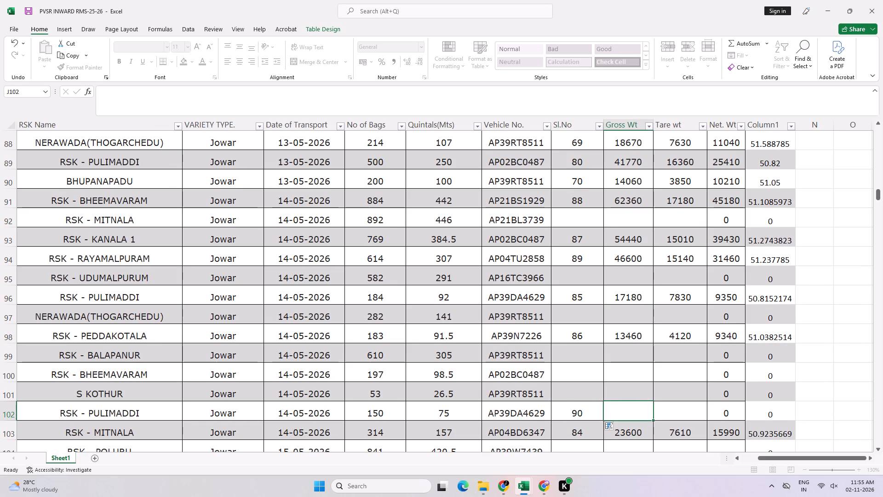
Enter the formulas =11430 for gross weight and =3730 for tare weight in the 150-bag RSK - PULIMADDI row.
key("equal")
type("11430")
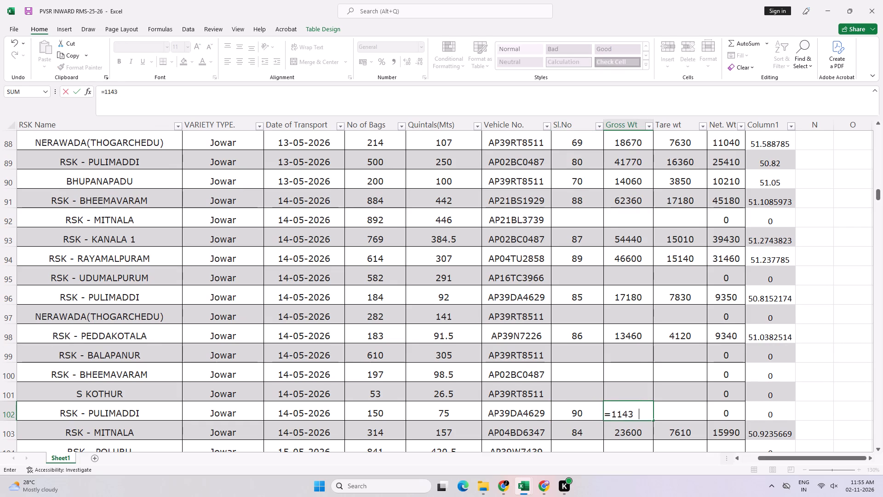
key("Tab")
key("equal")
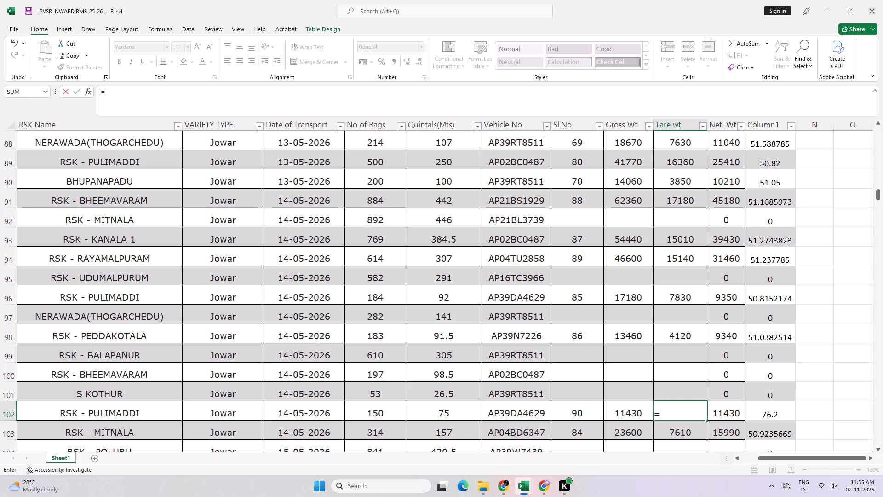
type("3730")
key("Tab")
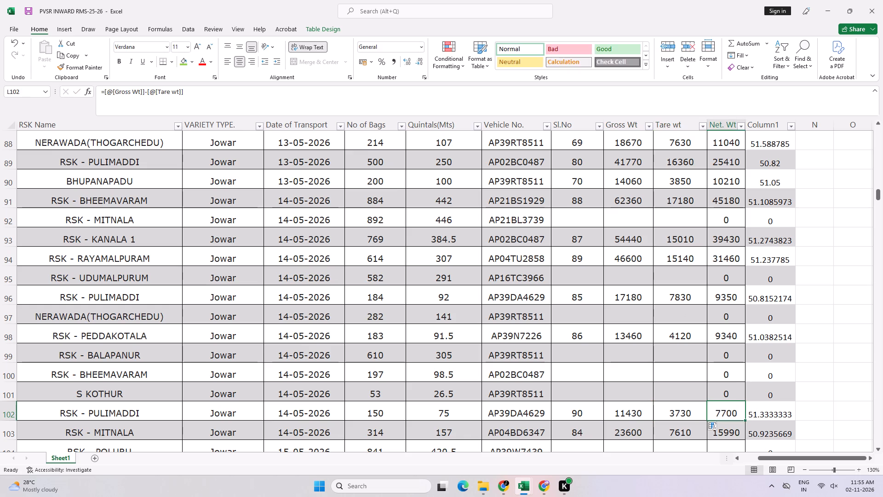
Save the workbook with the 150-bag RSK - PULIMADDI entries.
key("Left")
key("Left")
key("Left")
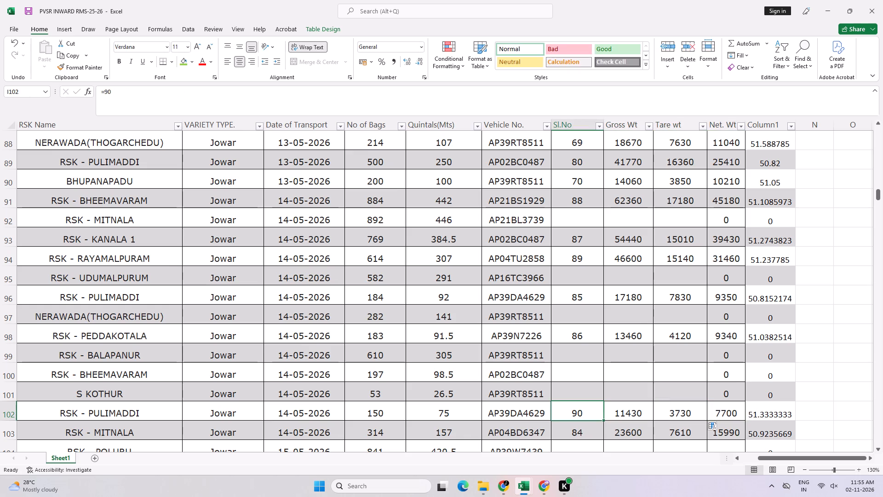
key("ctrl+s")
key("Up")
key("Down")
key("Down")
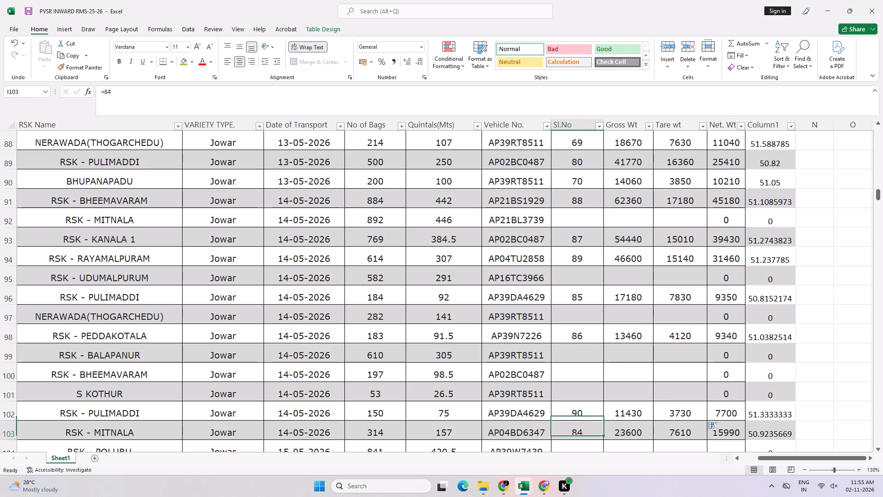
key("Up")
key("Up")
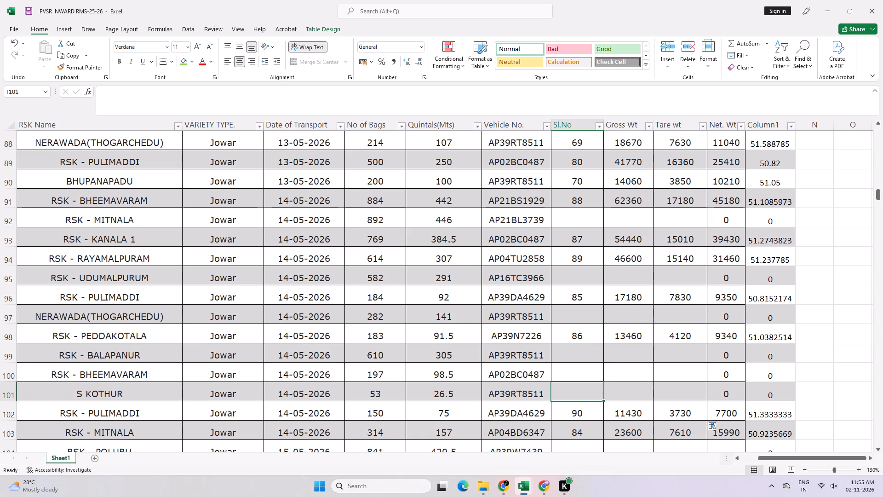
key("Up")
key("Up")
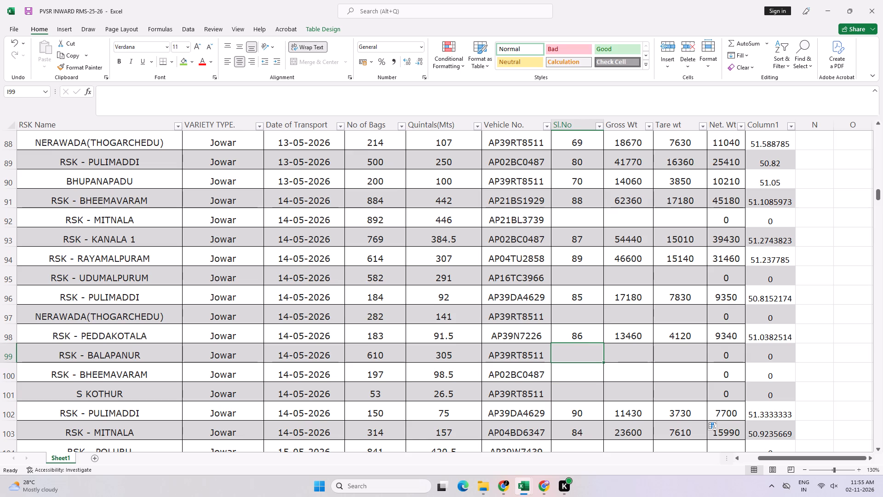
key("Down")
key("Down")
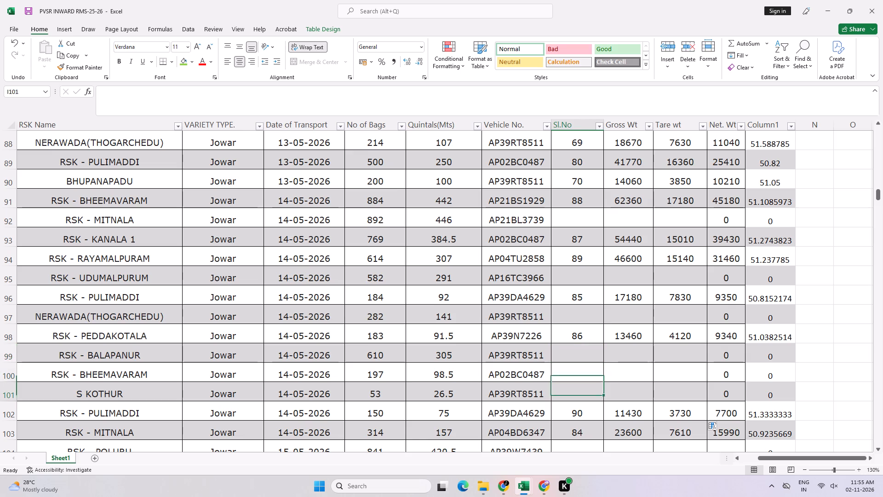
type("91")
key("Right")
key("equal")
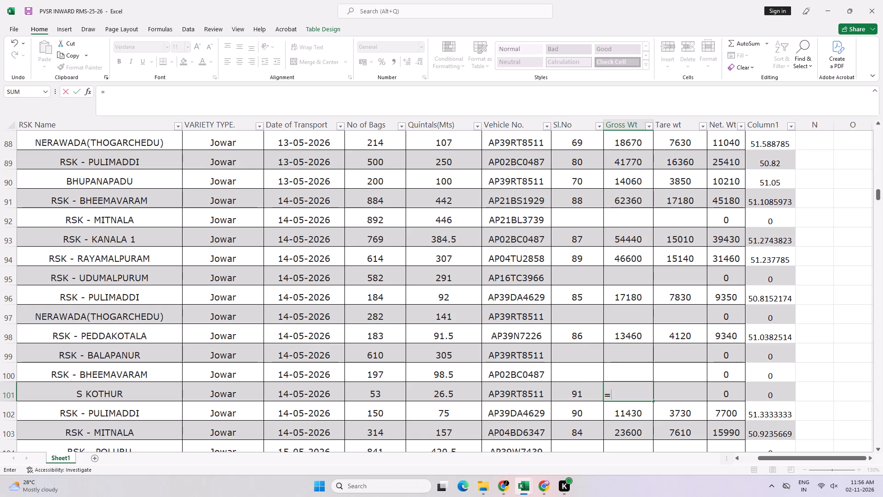
type("7240")
key("Right")
key("equal")
type("3910")
key("Right")
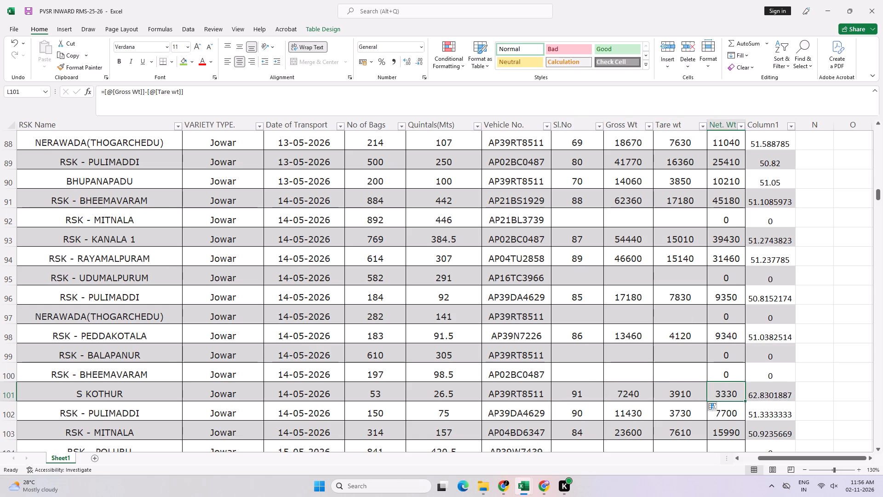
key("Left")
key("Left")
key("Right")
key("Left")
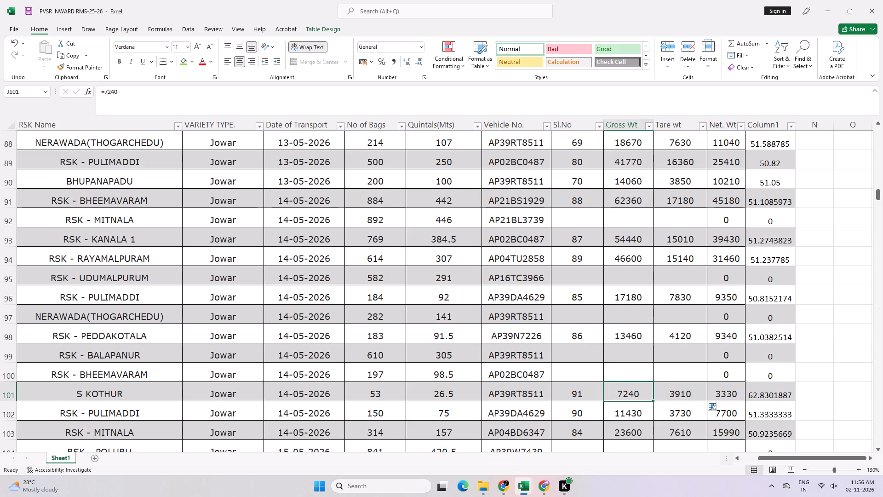
key("Left")
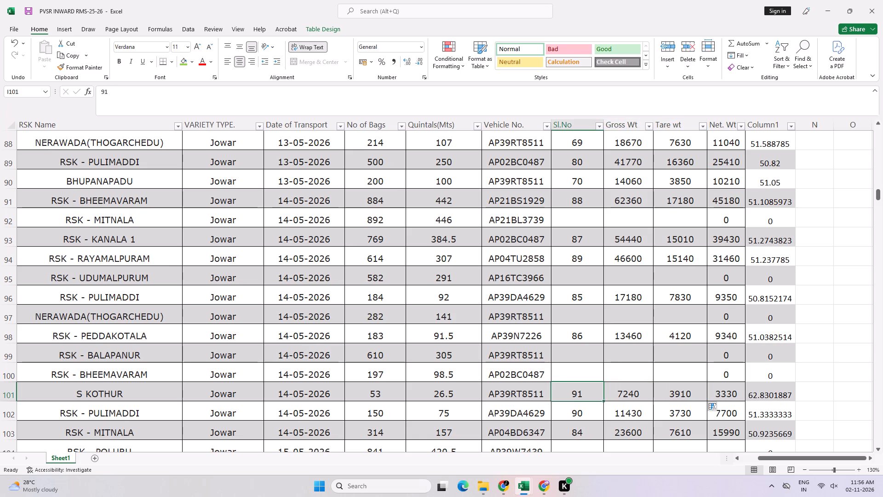
key("Right")
key("Right")
key("Right")
key("Right")
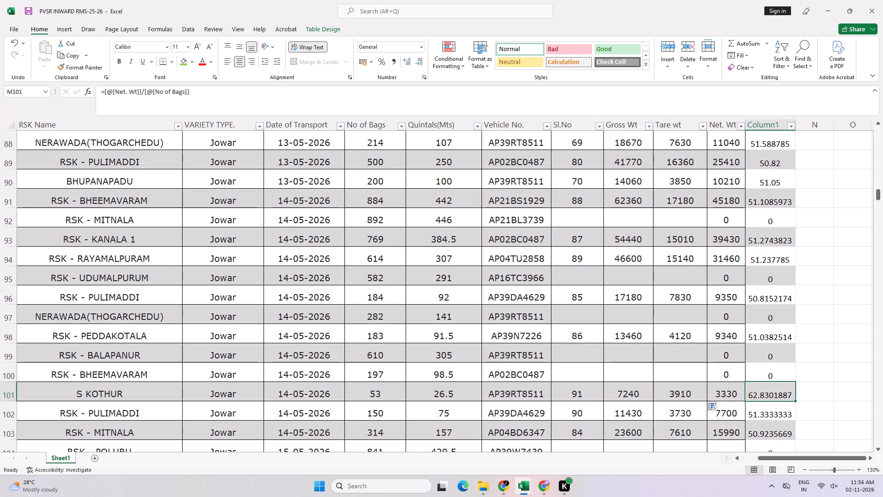
Examine the Sl.No entries from the 282-bag NERAWADA(THOGARCHEDU) row to the S KOTHUR row to find which are still missing.
key("Left")
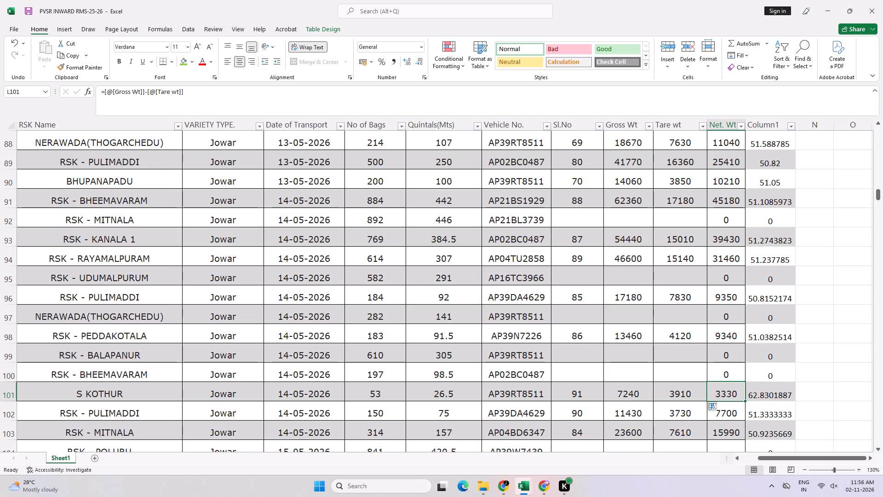
key("Left")
key("Left")
key("Left")
key("Up")
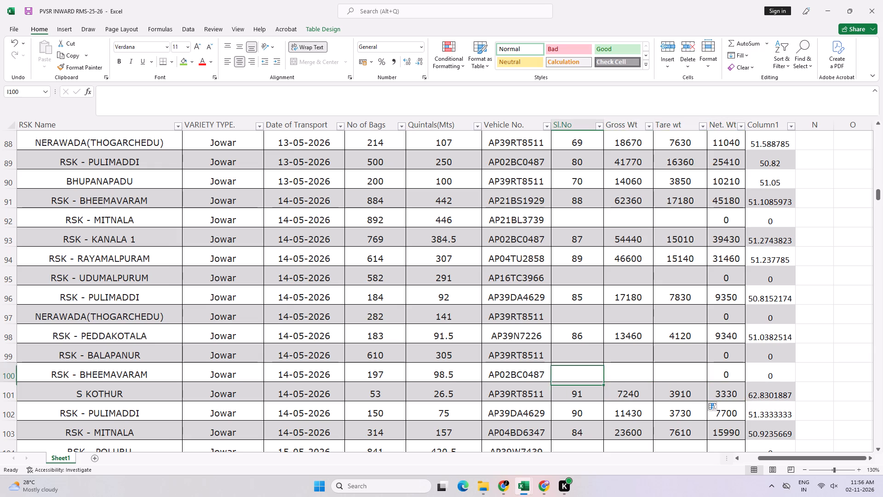
key("Up")
key("Up")
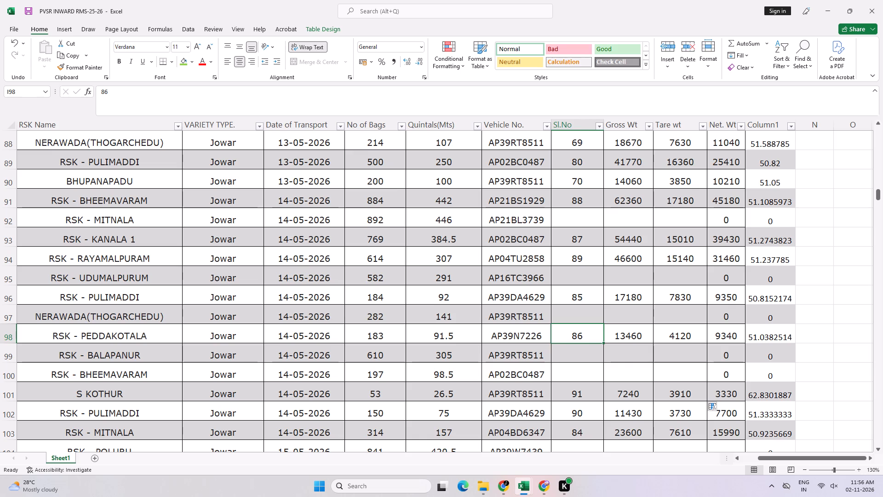
key("Up")
key("Down")
key("Down")
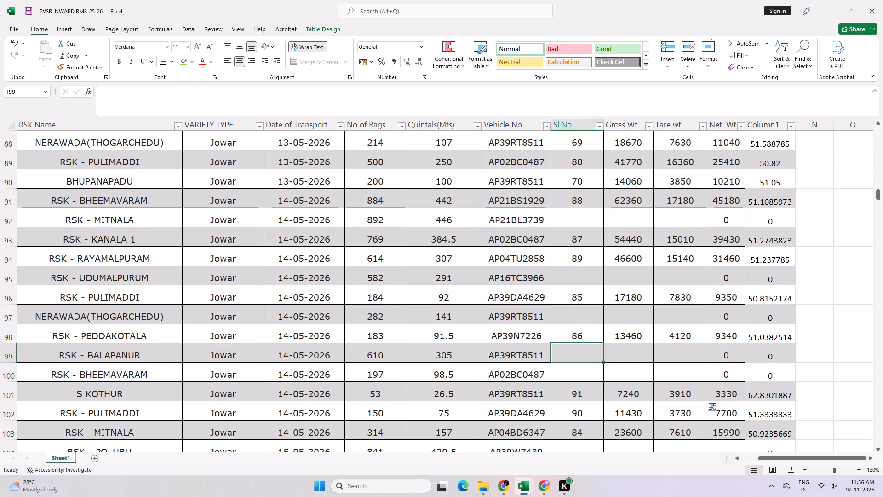
key("Up")
key("Down")
key("Up")
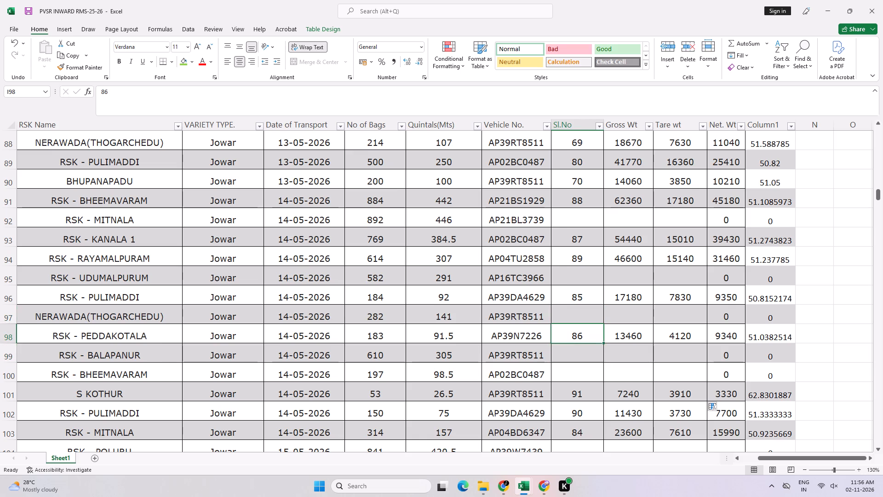
key("Down")
key("Down")
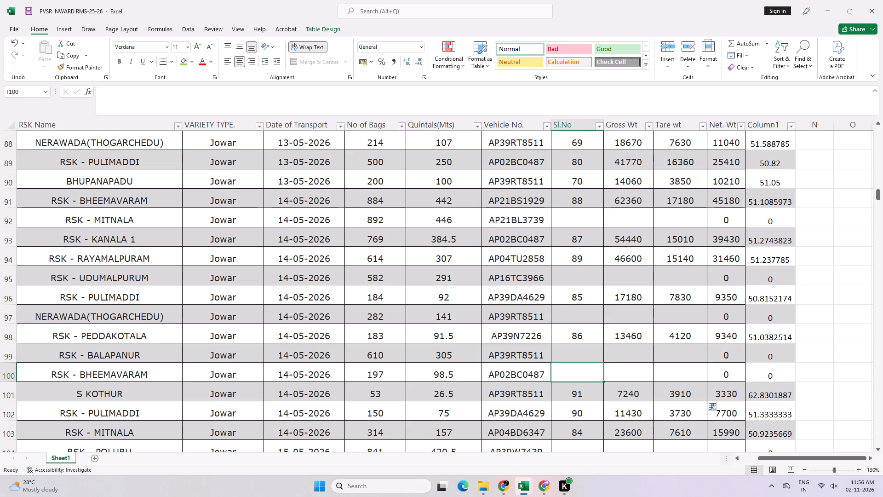
key("Up")
key("Down")
key("Down")
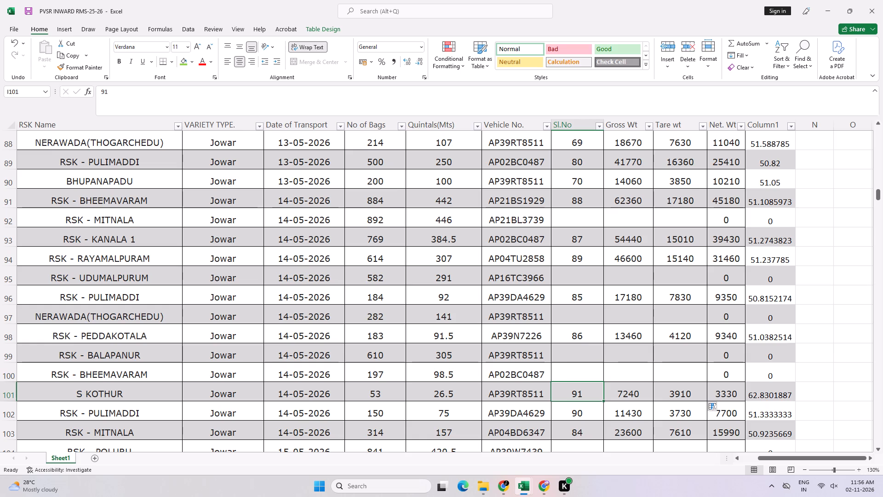
key("Up")
key("Up")
key("Up")
key("Up")
key("Up")
key("Up")
key("Up")
key("Up")
key("Up")
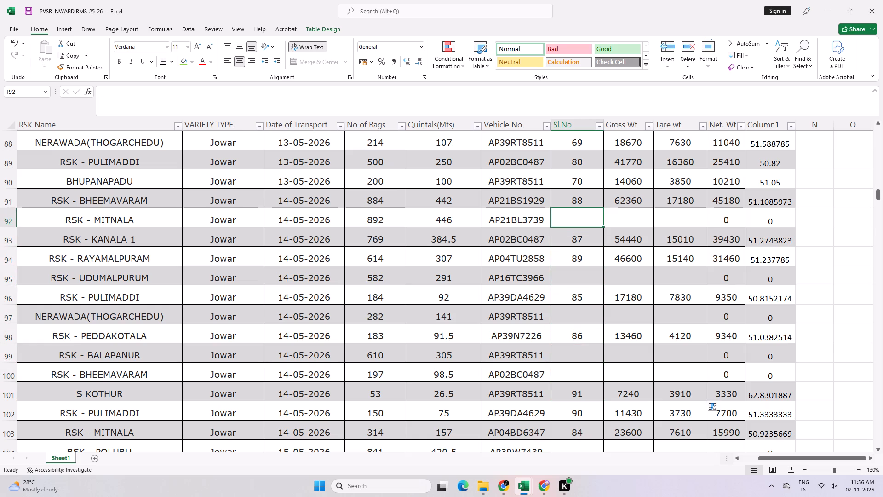
type("92")
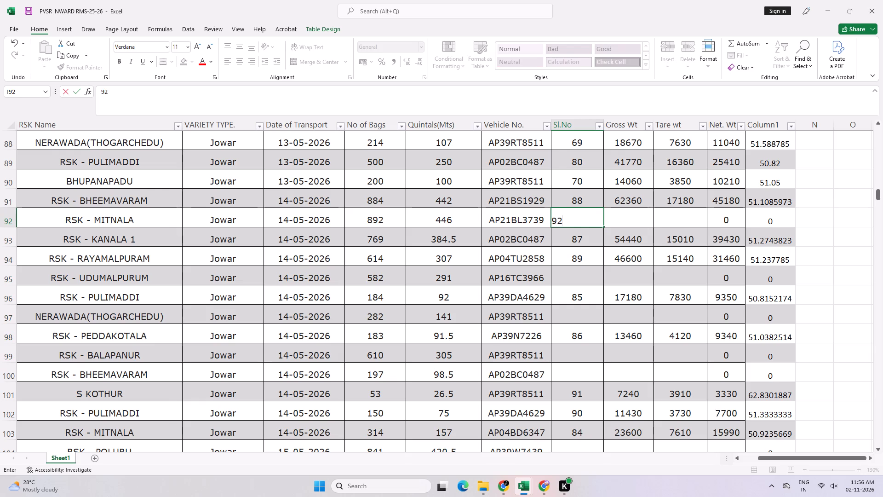
key("Right")
Enter the formulas =21960 for gross weight and =6550 for tare weight in the 892-bag RSK - MITNALA row.
key("equal")
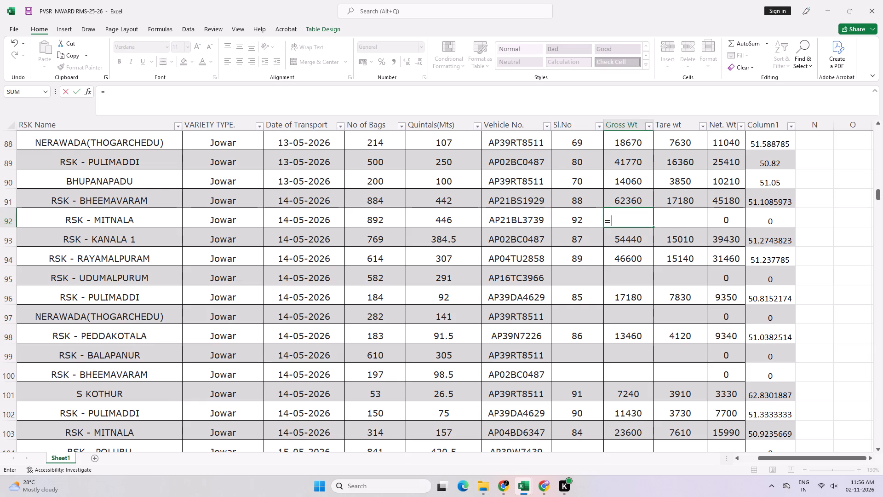
type("21960")
key("Tab")
key("equal")
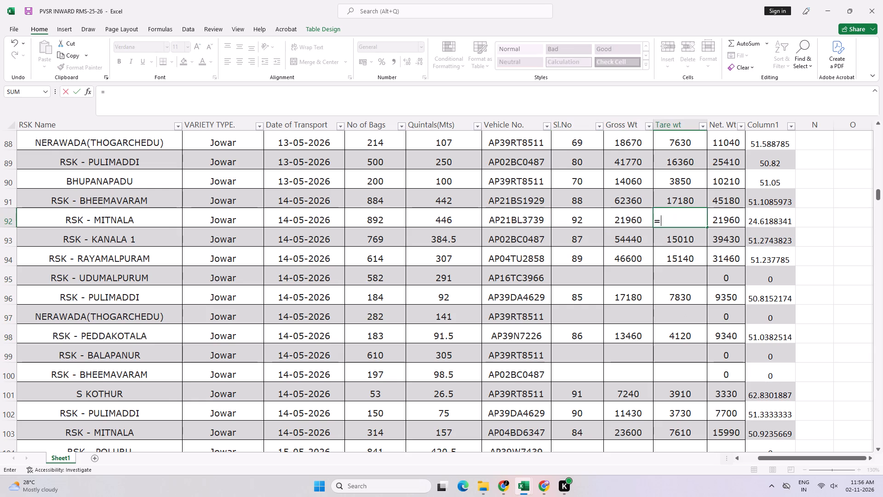
type("6550")
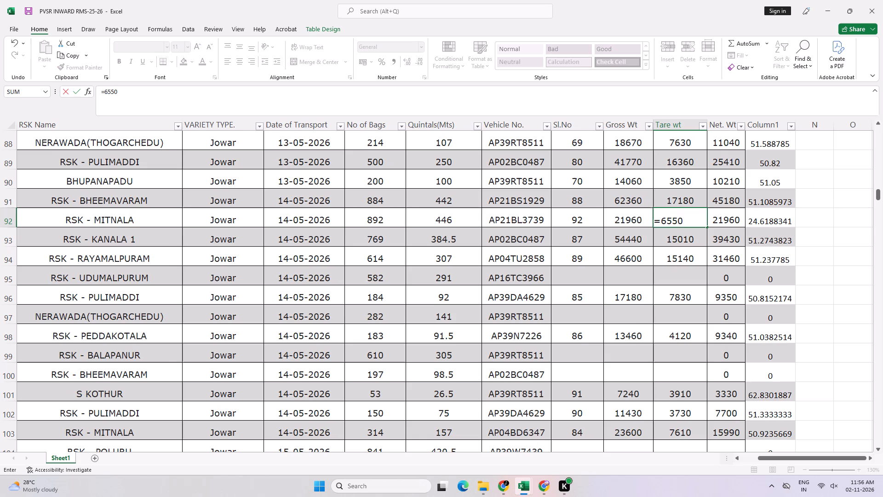
key("Right")
Add the second load to the 892-bag RSK - MITNALA row: gross weight =21960+40960 and tare weight =6550+10640.
key("Left")
key("Left")
key("F2")
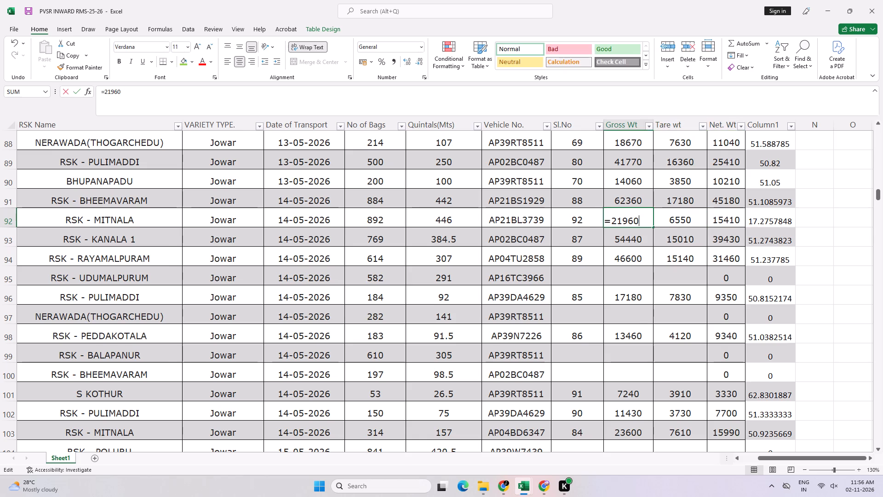
type("+40960")
key("Tab")
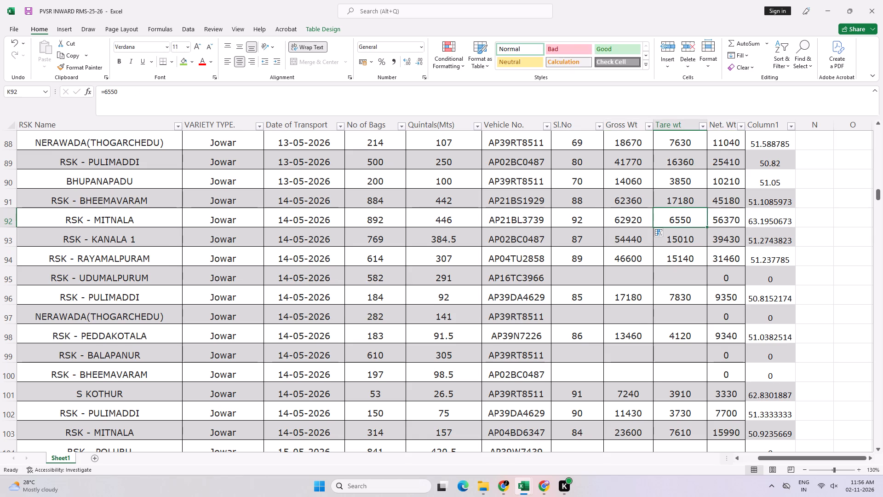
key("F2")
type("+10640")
key("Tab")
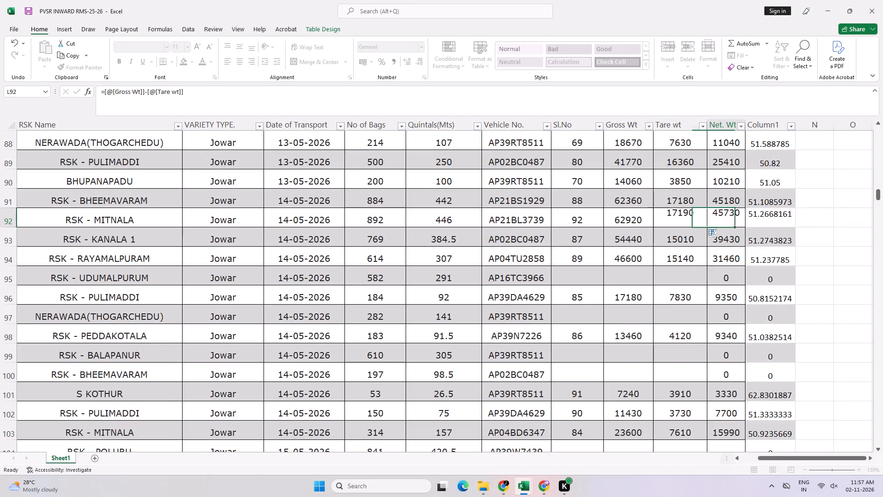
Save the workbook with the 892-bag RSK - MITNALA entries.
key("Left")
key("Left")
key("Left")
key("Down")
key("Down")
key("Down")
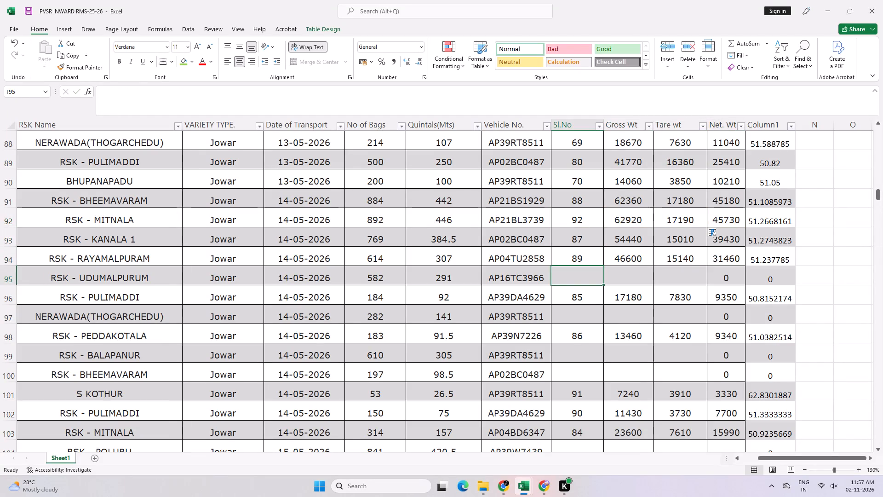
key("ctrl+s")
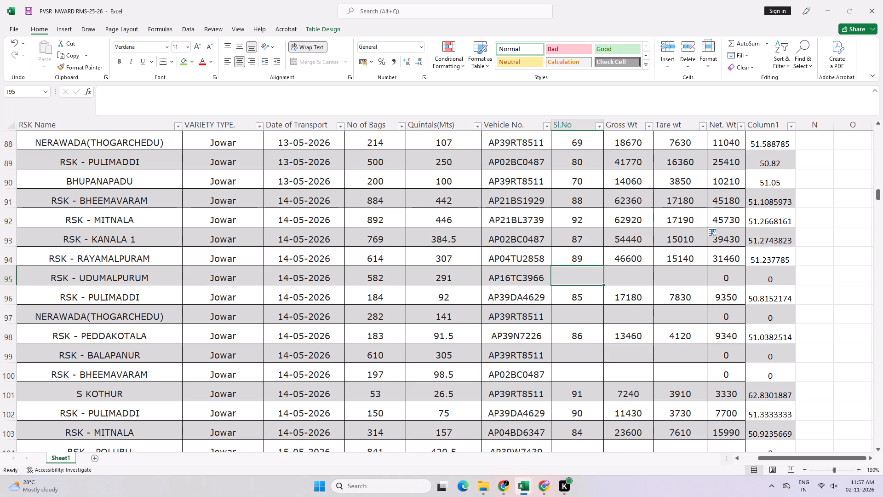
key("Down")
key("Down")
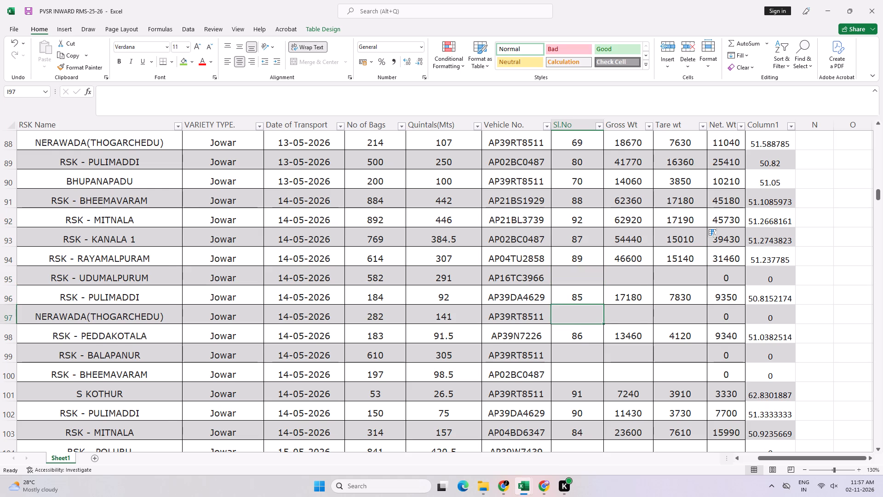
type("93")
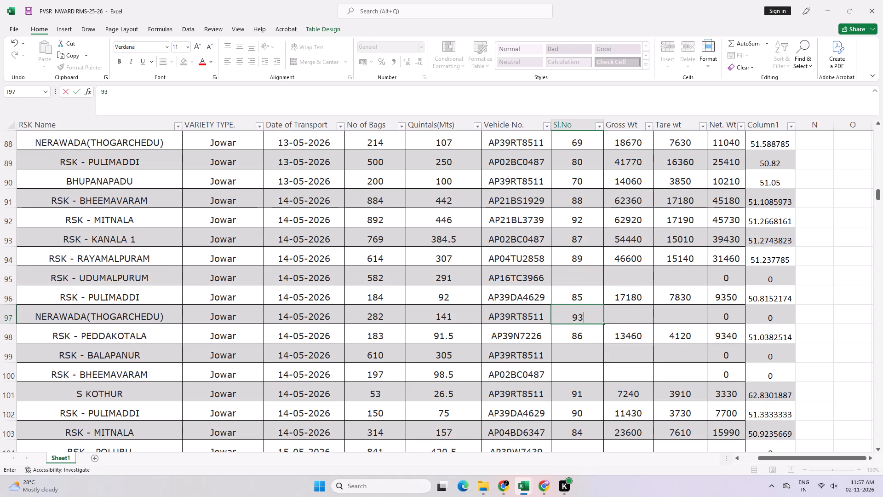
key("Tab")
Enter the formulas =11390 for gross weight and =4000 for tare weight in the 282-bag NERAWADA(THOGARCHEDU) row.
key("equal")
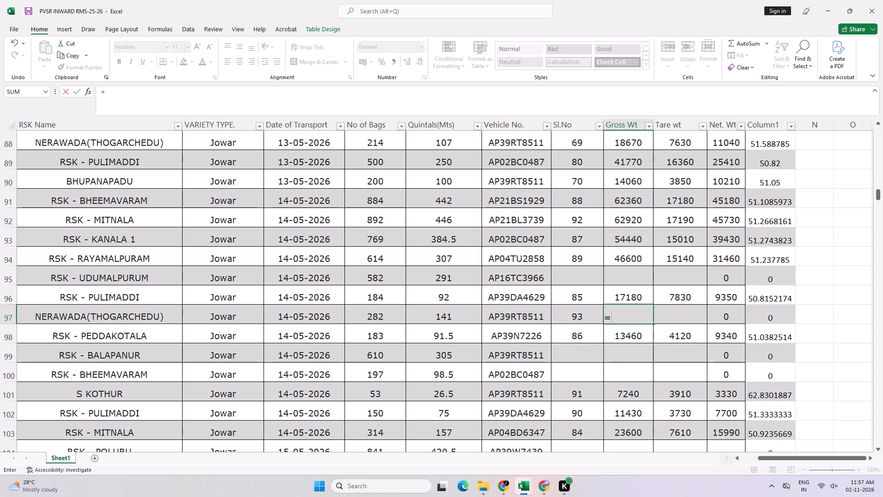
type("11390")
key("Tab")
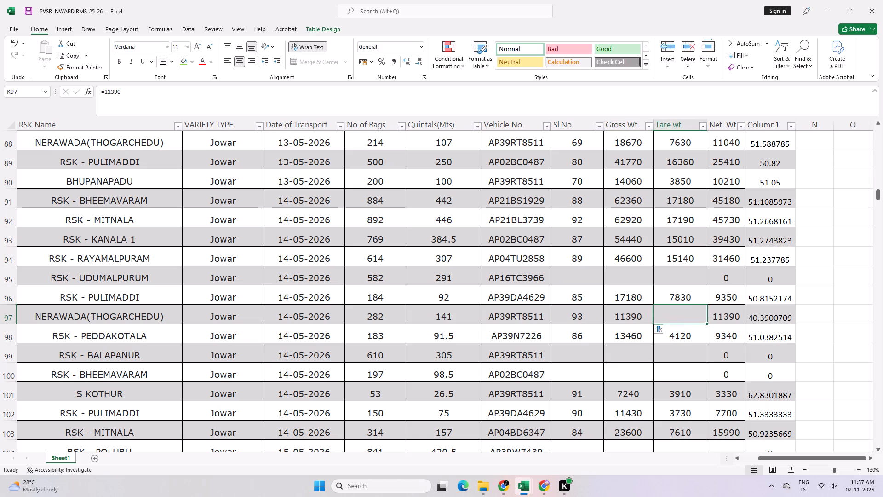
key("equal")
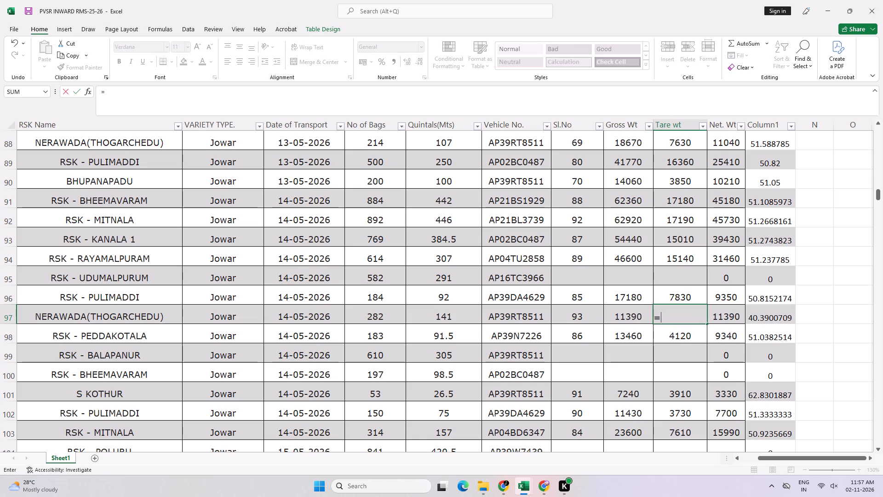
type("4000")
key("Tab")
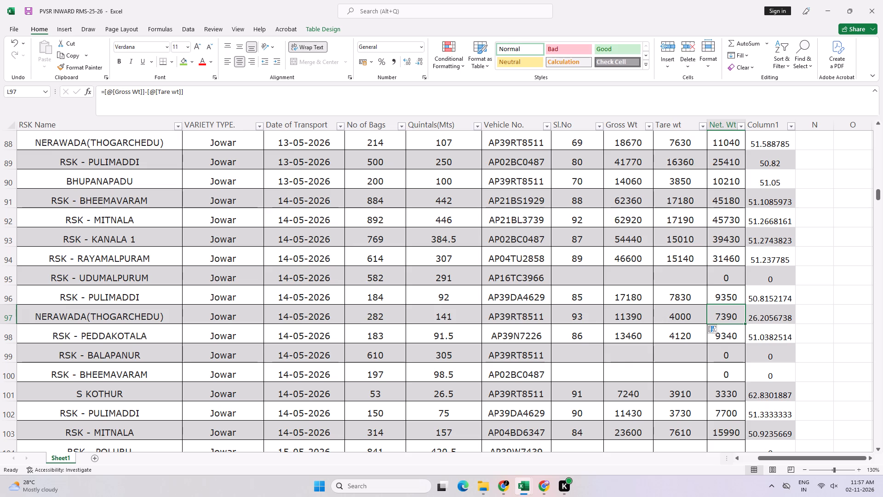
Add the second load to the 282-bag NERAWADA(THOGARCHEDU) row: gross weight =11390+10910 and tare weight =4000+3840.
key("Left")
key("Left")
key("F2")
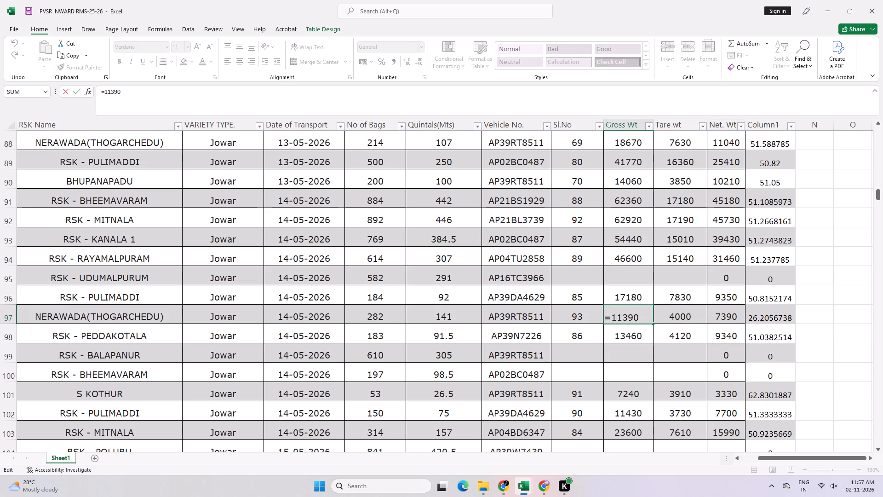
key("plus")
type("1091")
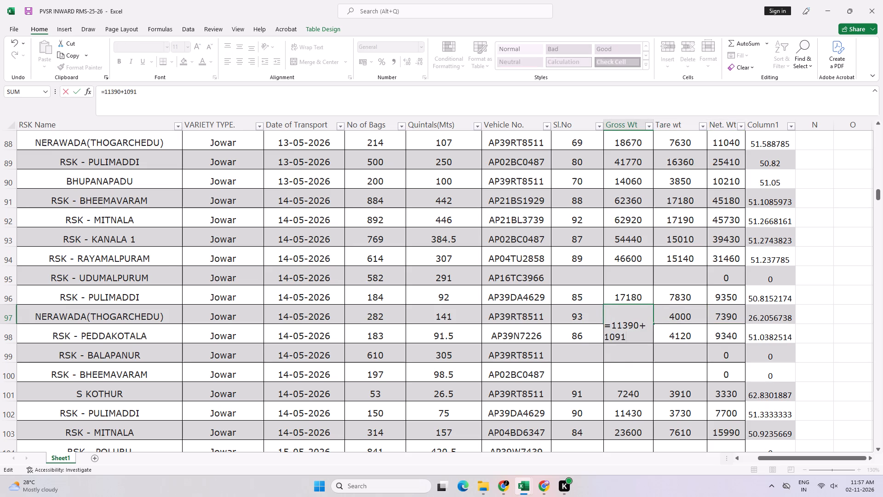
key("0")
key("Tab")
key("F2")
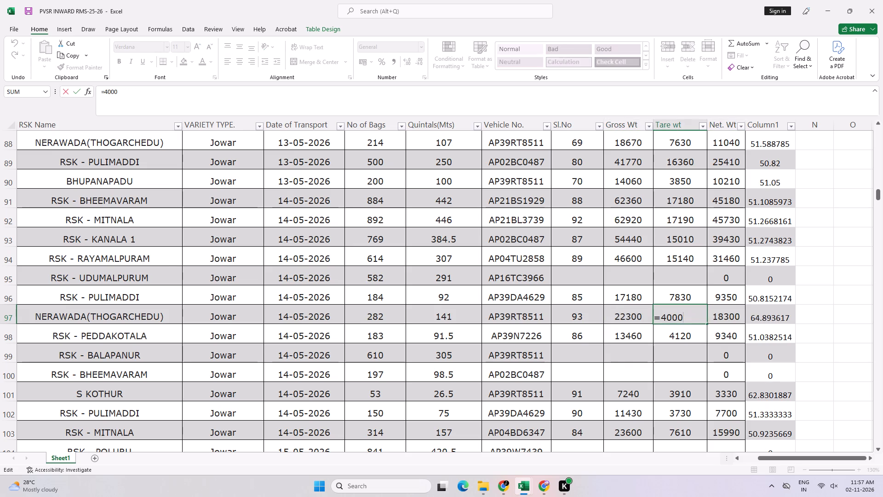
type("+38")
type("40")
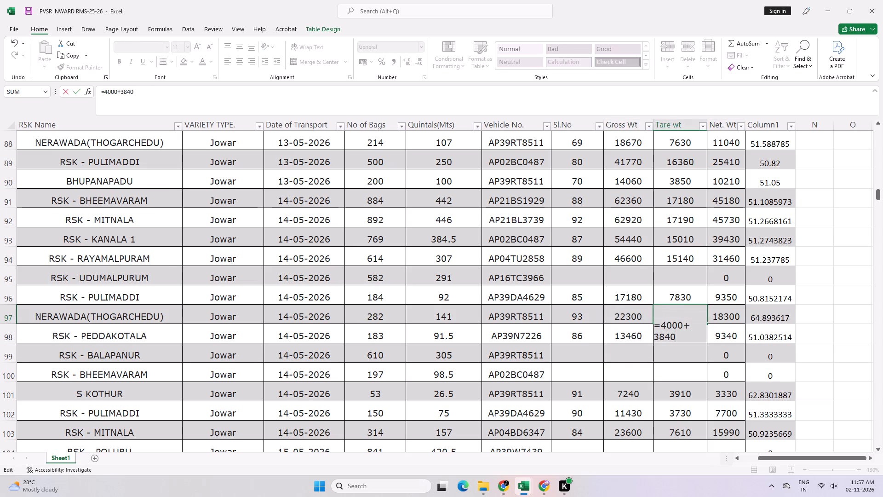
key("Tab")
Save the workbook with the 282-bag NERAWADA(THOGARCHEDU) entries.
key("Left")
key("Left")
key("Left")
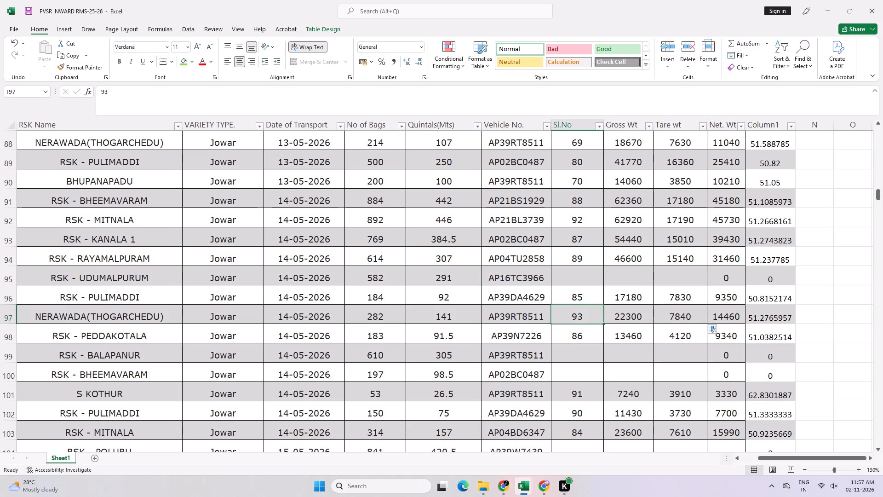
key("ctrl+s")
key("Up")
key("Down")
key("Down")
key("Down")
key("Down")
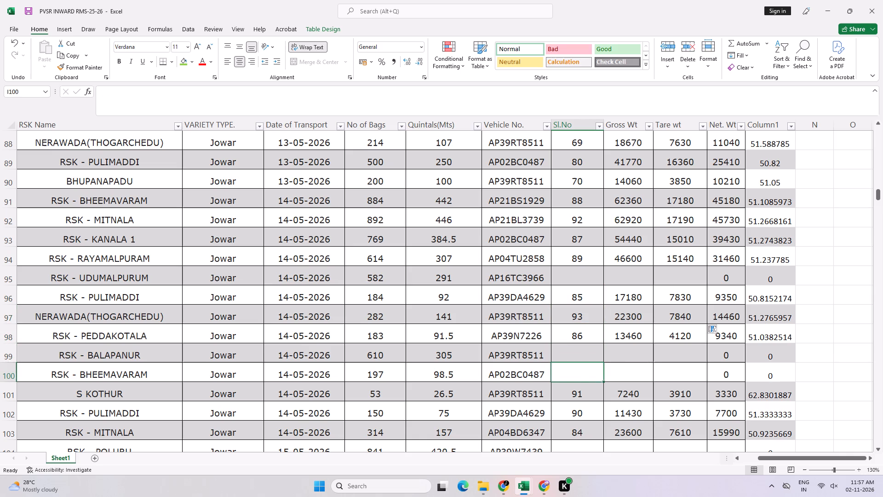
type("91")
key("BackSpace")
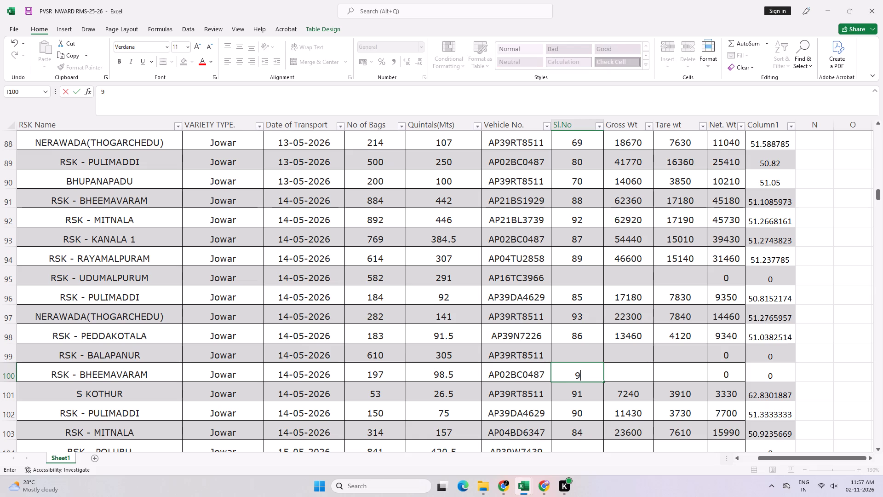
key("4")
key("Right")
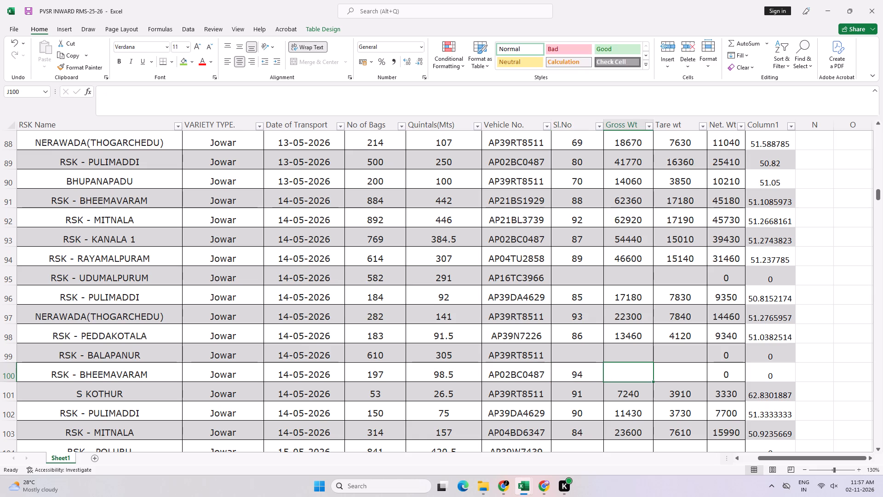
Enter gross weight =14450 and tare weight =4400 in the 197-bag RSK - BHEEMAVARAM row, and save the workbook.
type("=41")
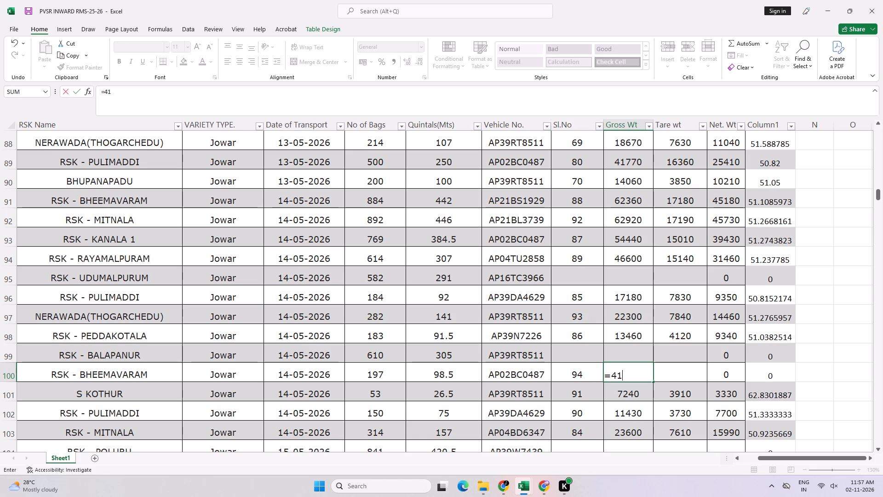
key("BackSpace")
key("BackSpace")
type("14450")
key("Right")
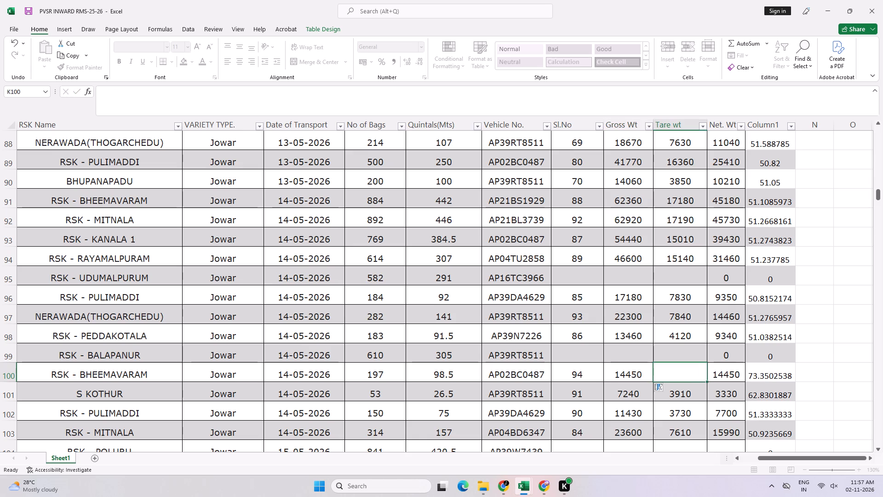
key("equal")
type("4400")
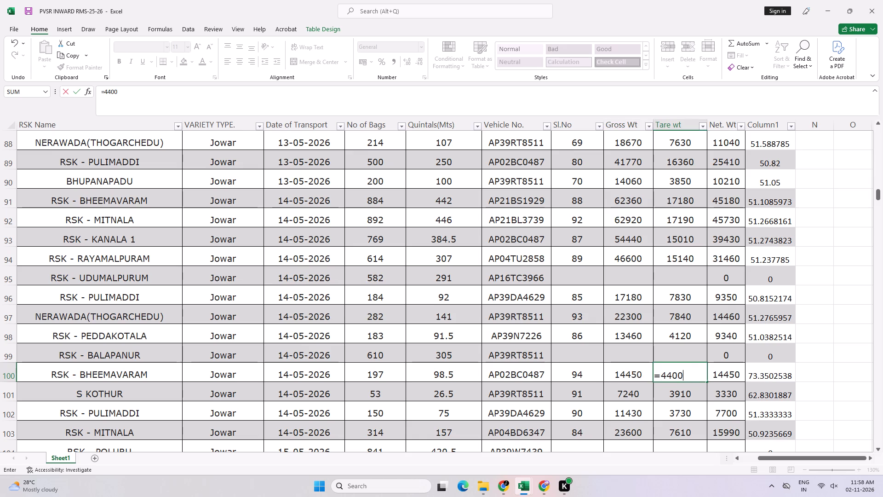
key("Right")
key("Left")
key("Left")
key("Up")
key("Left")
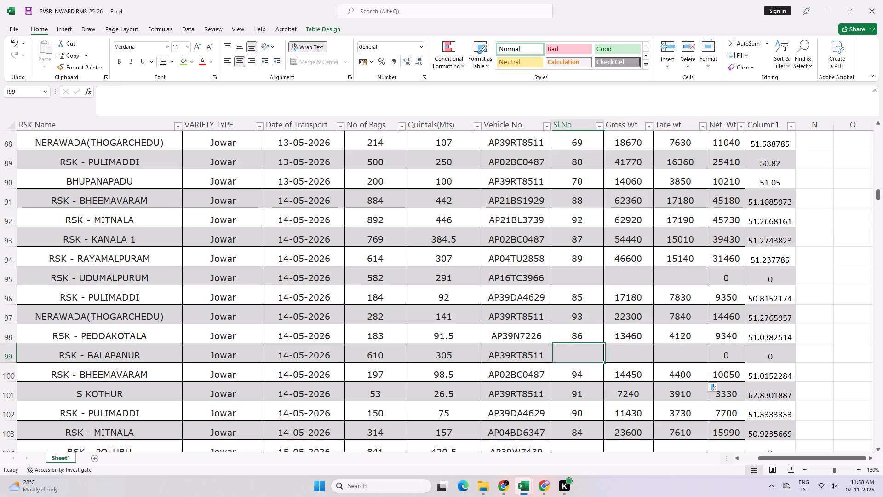
key("ctrl+s")
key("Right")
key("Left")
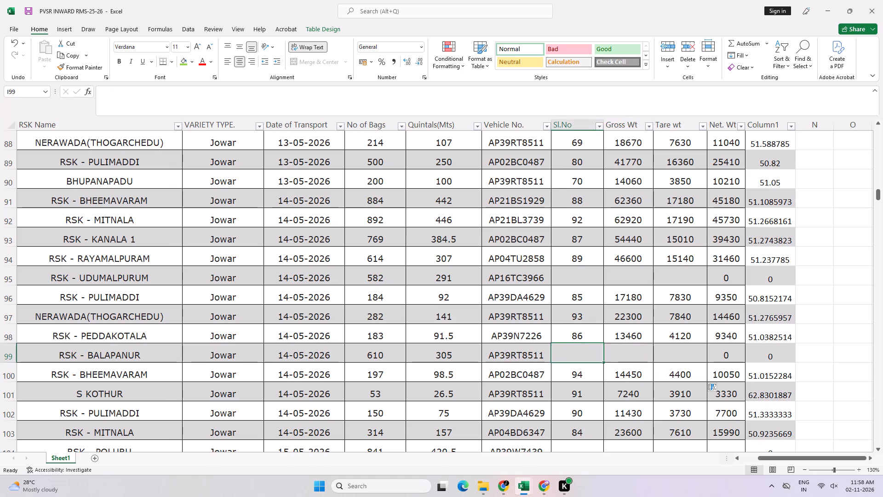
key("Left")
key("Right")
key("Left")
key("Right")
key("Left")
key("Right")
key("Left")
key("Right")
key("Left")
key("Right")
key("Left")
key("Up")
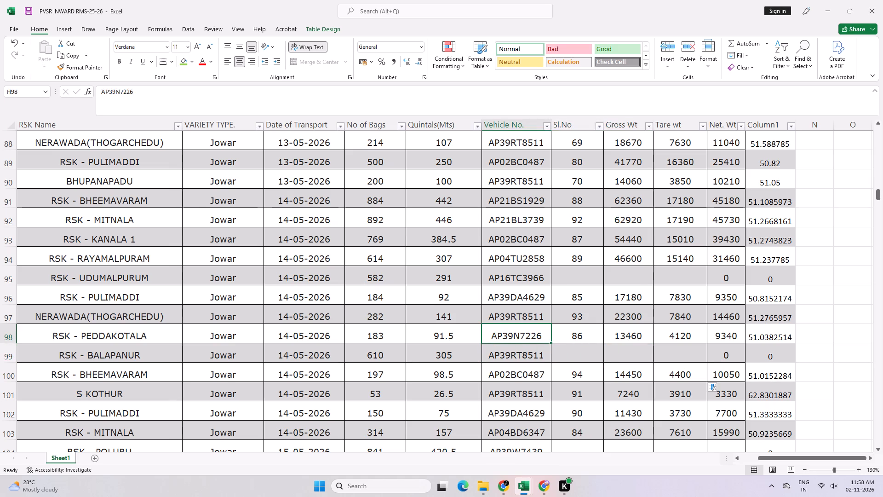
Enter serial number 95 for the 610-bag RSK - BALAPANUR row dated 14-05-2026.
key("Right")
key("Down")
key("equal")
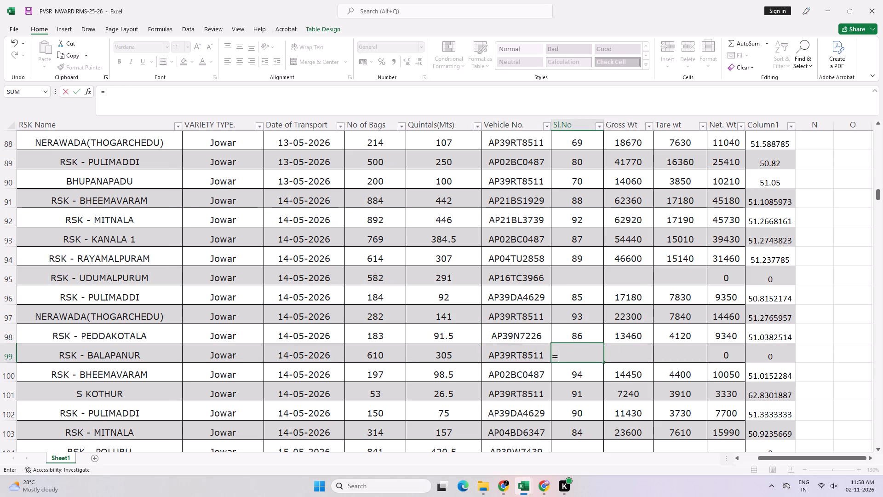
key("BackSpace")
key("9")
key("5")
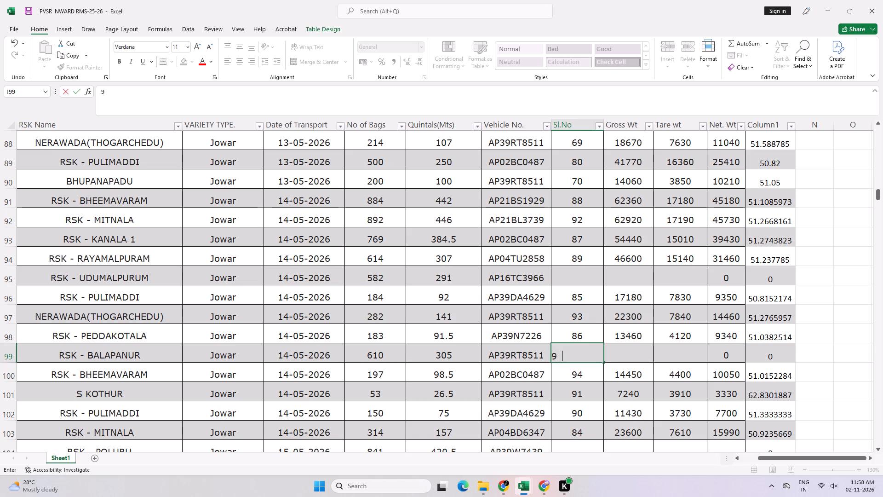
key("Tab")
Enter gross weight =43200 and tare weight =11960 in the 610-bag RSK - BALAPANUR row, and save the workbook.
key("equal")
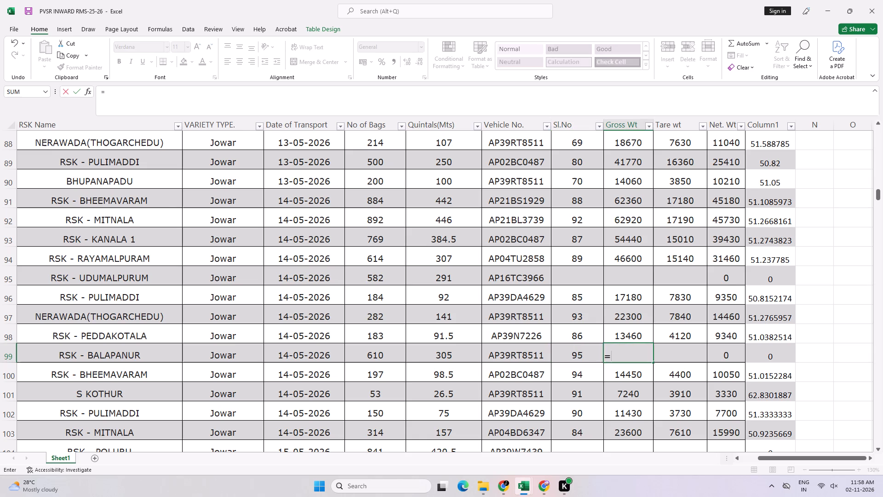
type("43200")
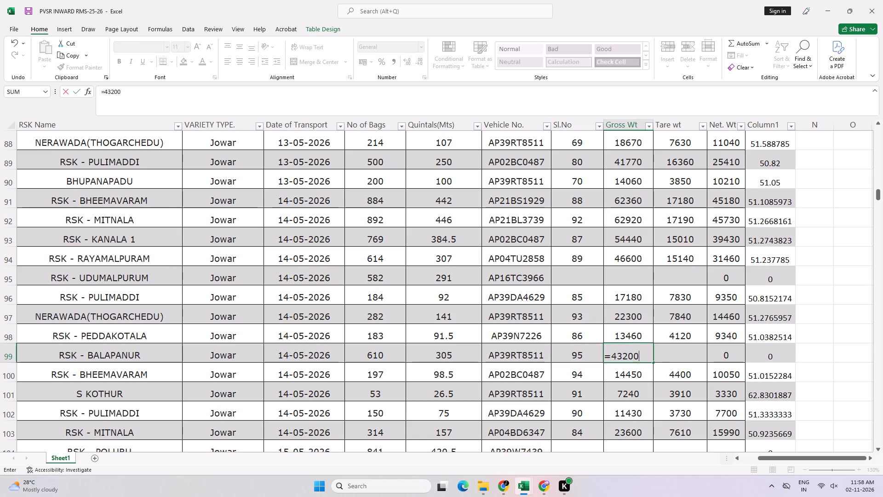
key("Tab")
key("equal")
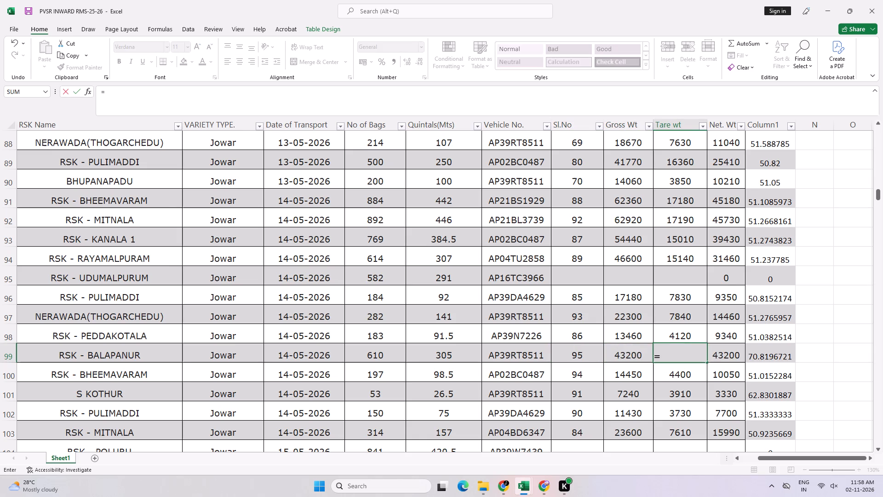
type("11")
key("9")
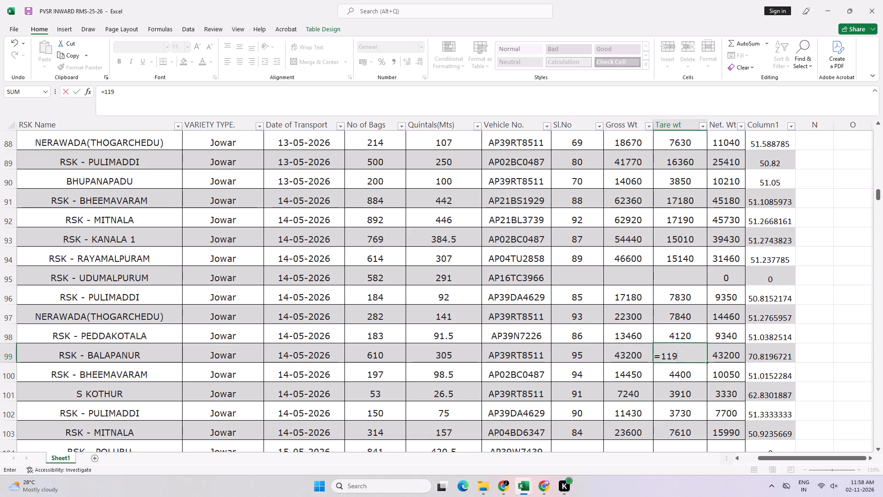
type("60")
key("Tab")
key("ctrl+s")
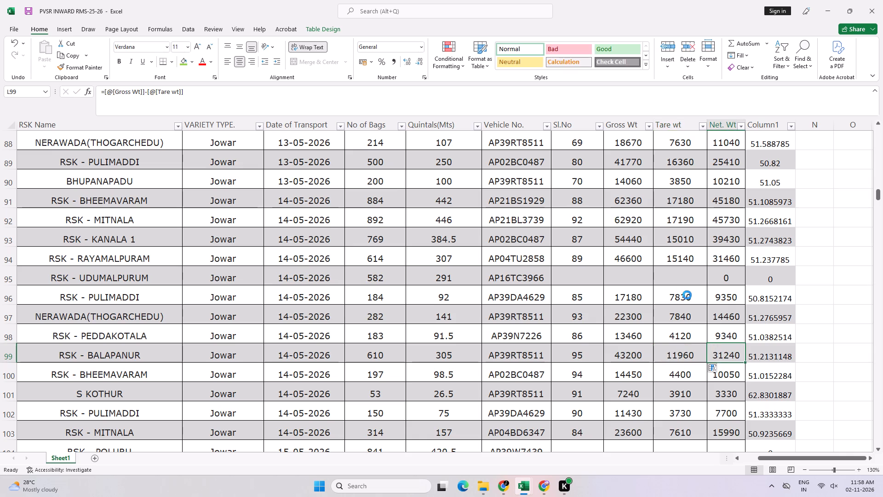
Enter serial number 96 for the 582-bag RSK - UDUMALPURUM row dated 14-05-2026.
key("Up")
key("Up")
key("Up")
key("Up")
key("Left")
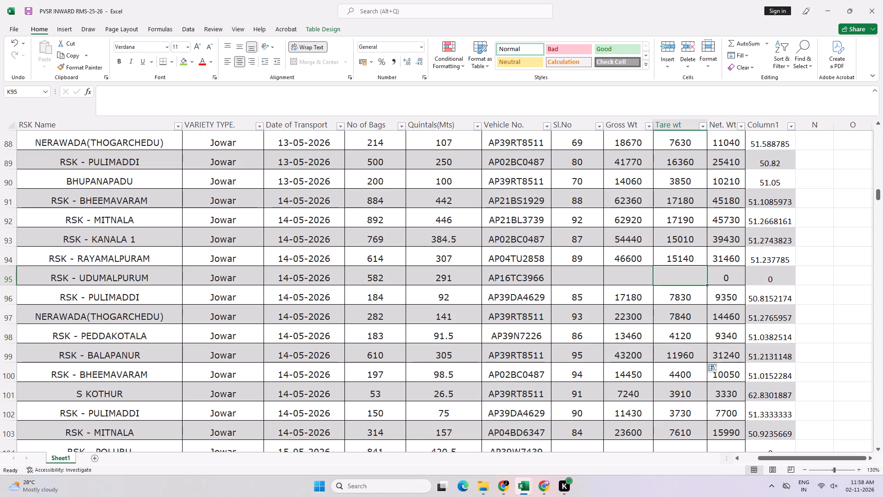
key("Left")
key("Left")
key("Left")
key("Right")
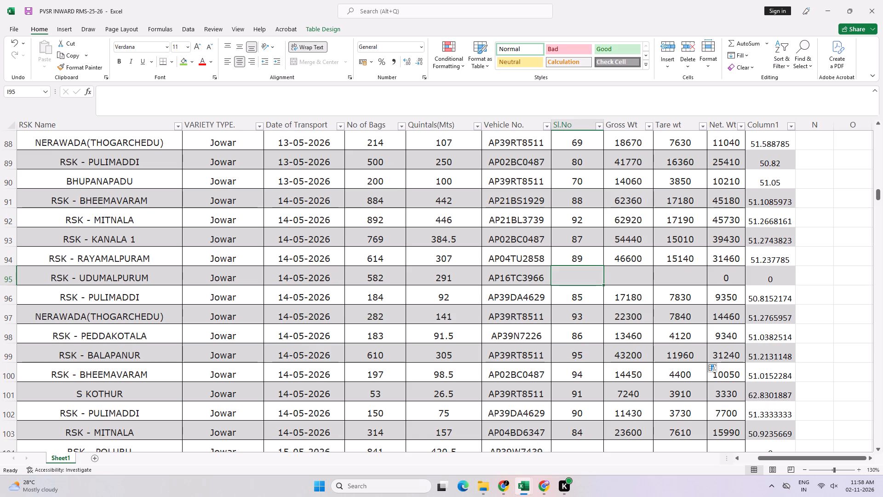
key("9")
key("6")
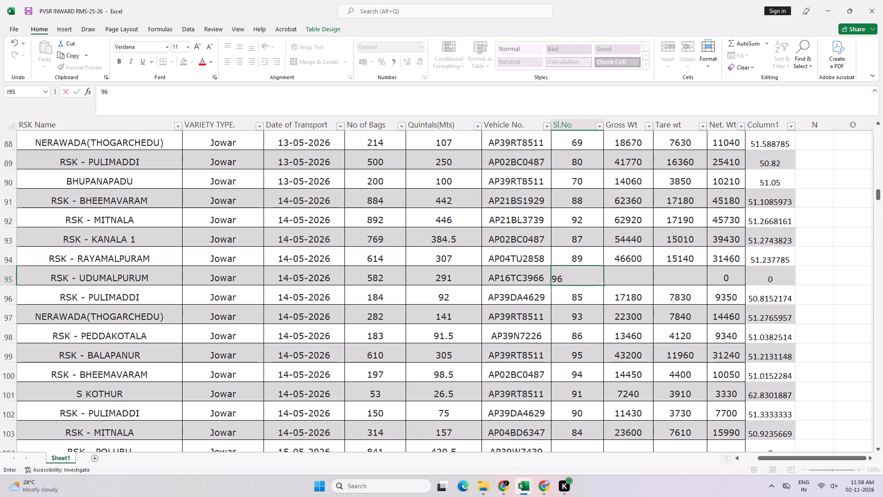
key("Right")
Enter gross weight =40290 and tare weight 10450 in the 582-bag RSK - UDUMALPURUM row, and save the workbook.
key("equal")
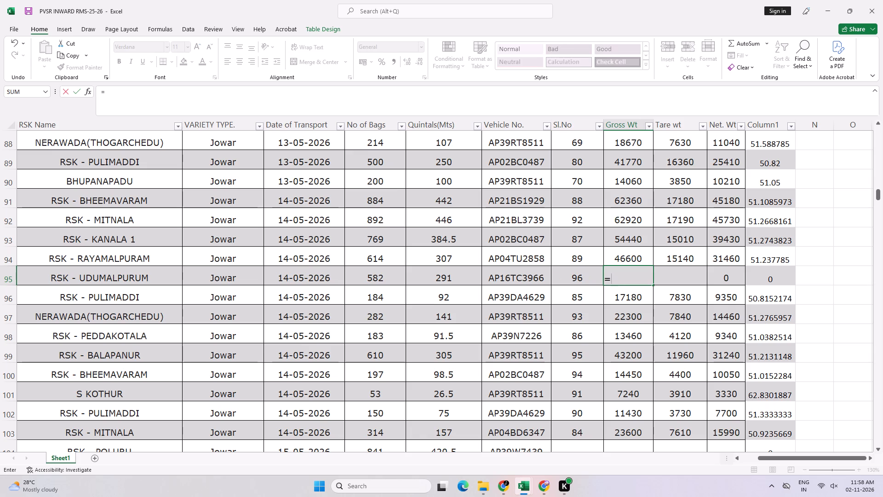
type("40290")
key("Tab")
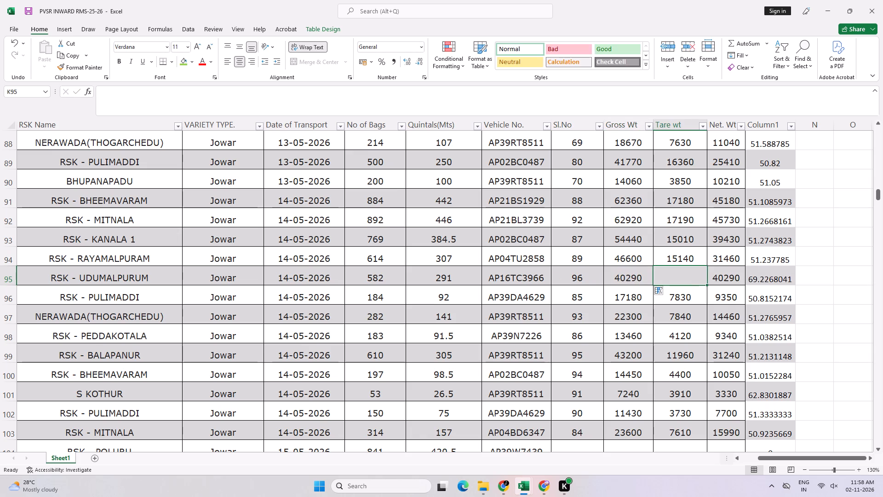
type("10450")
key("Tab")
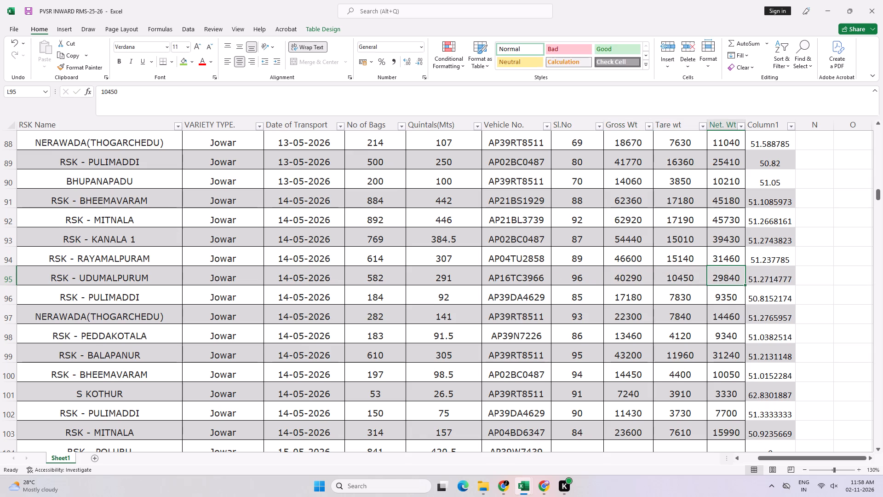
key("ctrl+s")
Look over the Jowar rows dated 15-05-2026 that still lack serial numbers and weights.
key("Down")
key("Down")
key("Down")
key("Down")
key("Down")
key("Down")
key("Down")
key("Down")
key("Down")
key("Down")
key("Down")
key("Down")
key("Down")
key("Down")
key("Down")
key("Down")
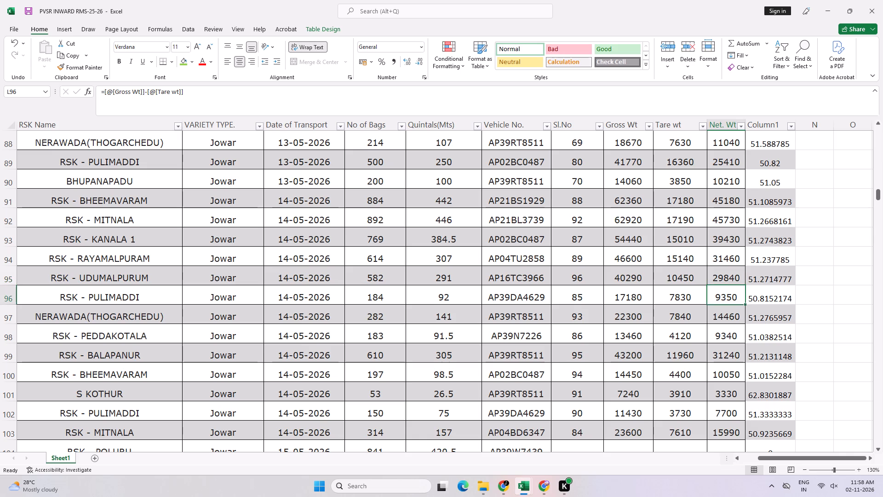
key("Down")
key("Down")
key("Up")
key("Up")
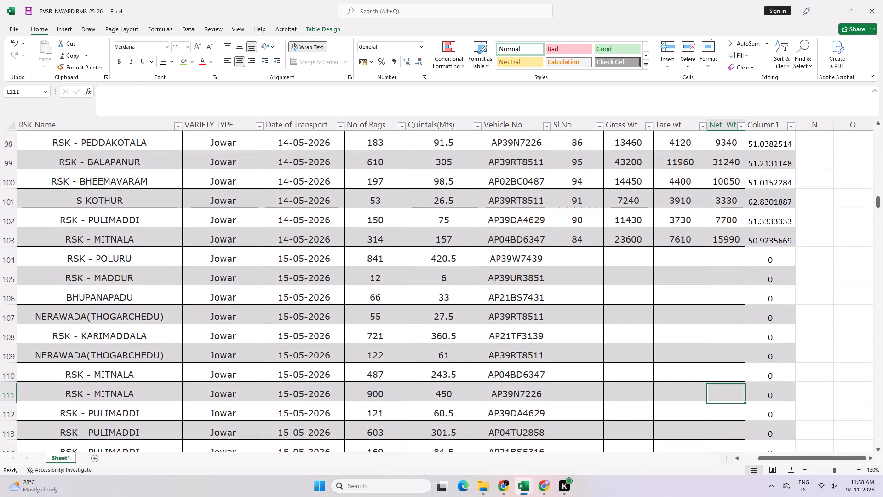
key("Up")
key("Up")
key("Up")
key("Up")
key("Up")
key("Up")
key("Up")
key("Left")
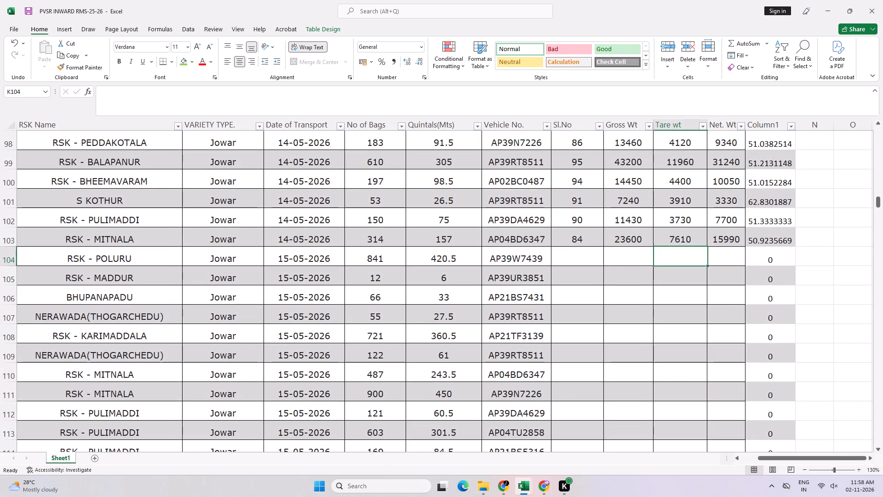
key("Left")
key("Left")
key("Down")
key("Down")
key("Up")
key("Up")
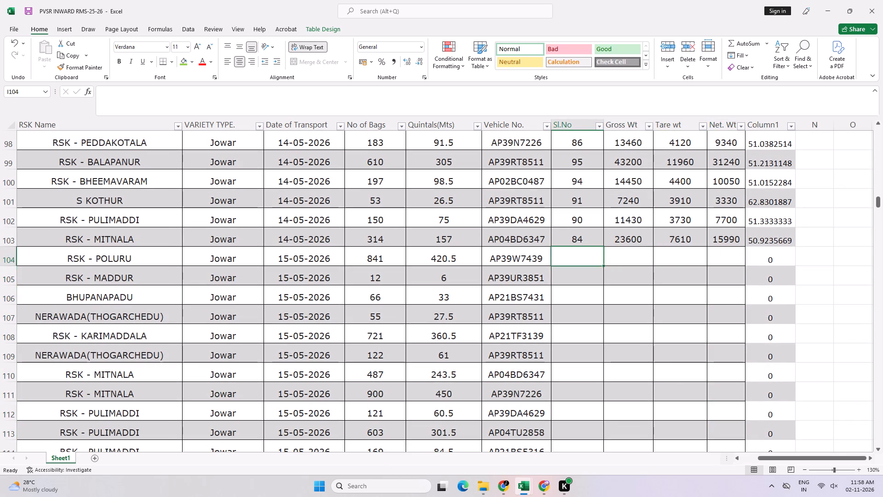
Enter serial number 97 for the 500-bag RSK - THOGARCHEDU (NERAWADA) row dated 15-05-2026.
key("Down")
key("Down")
key("Down")
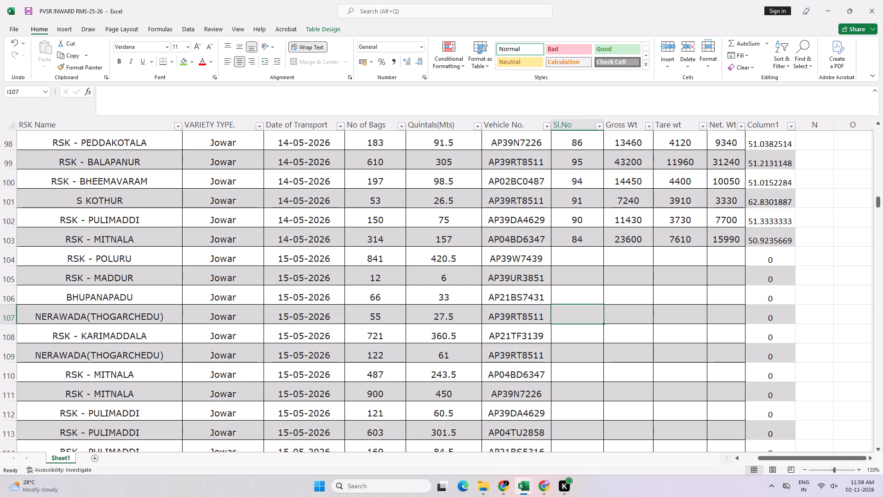
key("Down")
key("Down")
key("Down")
key("Down")
key("Down")
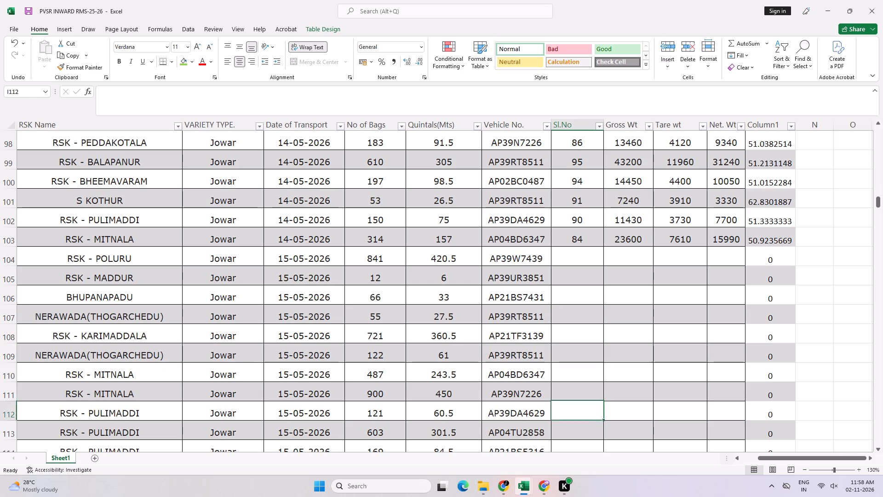
key("Down")
key("Down")
key("Down")
key("Down")
key("Down")
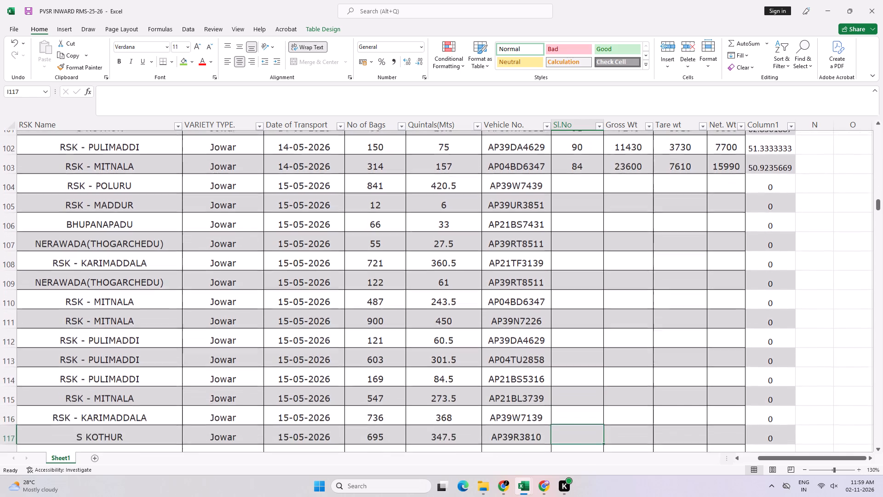
key("Down")
key("Down")
key("Up")
key("Down")
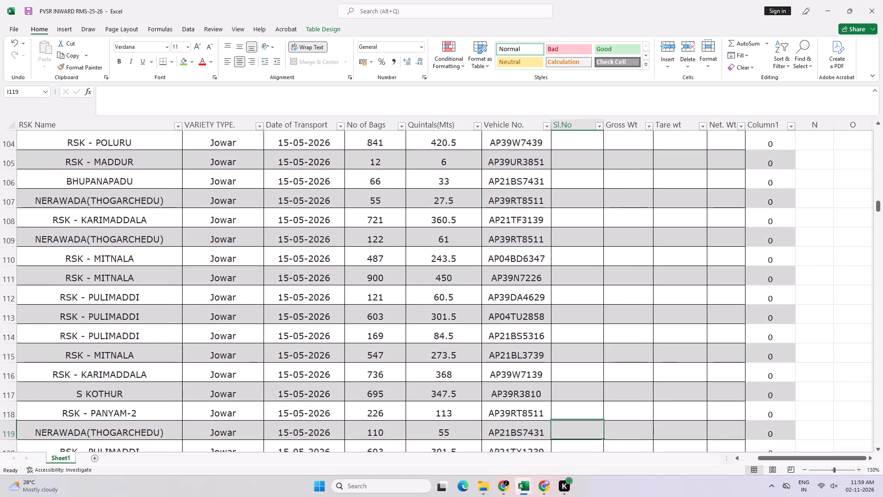
key("Down")
key("Down")
key("Down")
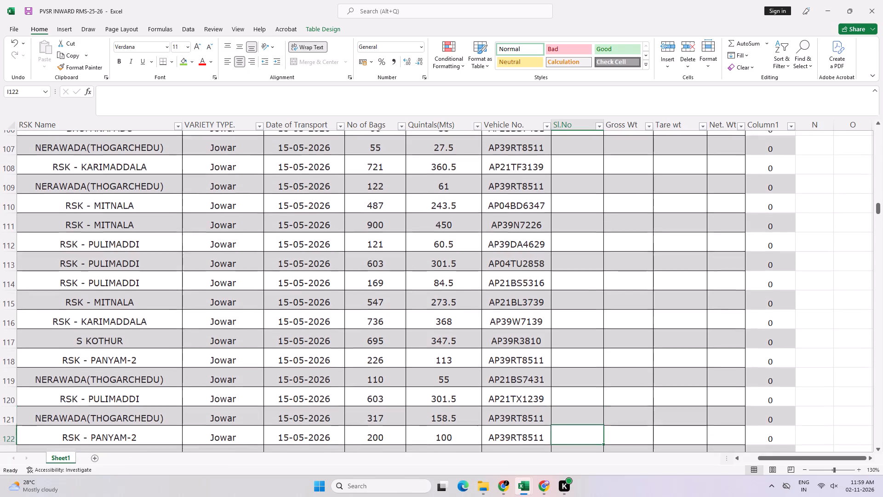
key("Down")
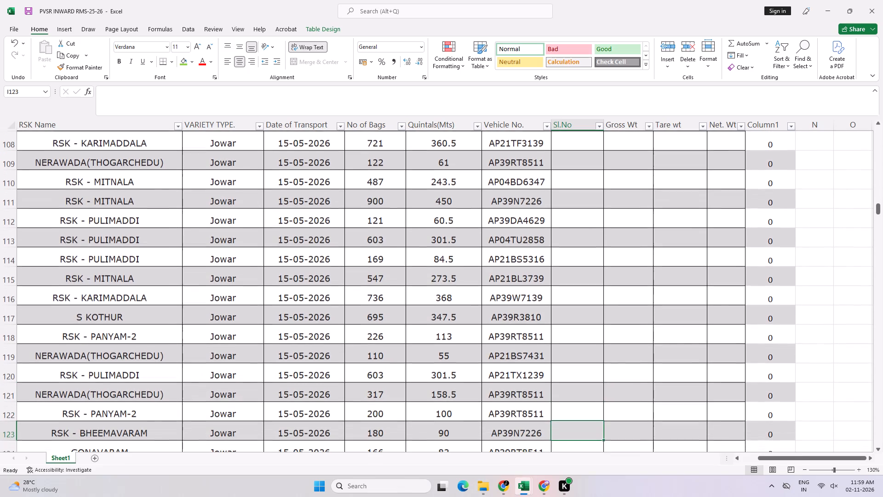
key("Down")
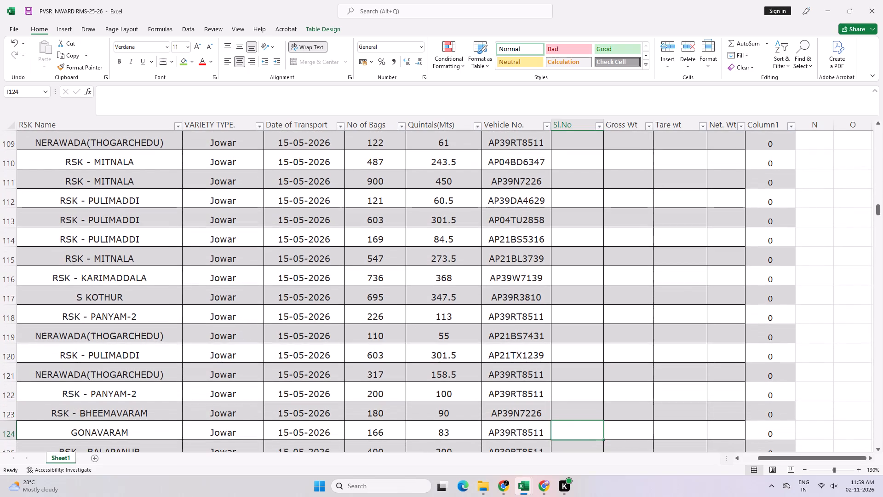
key("Down")
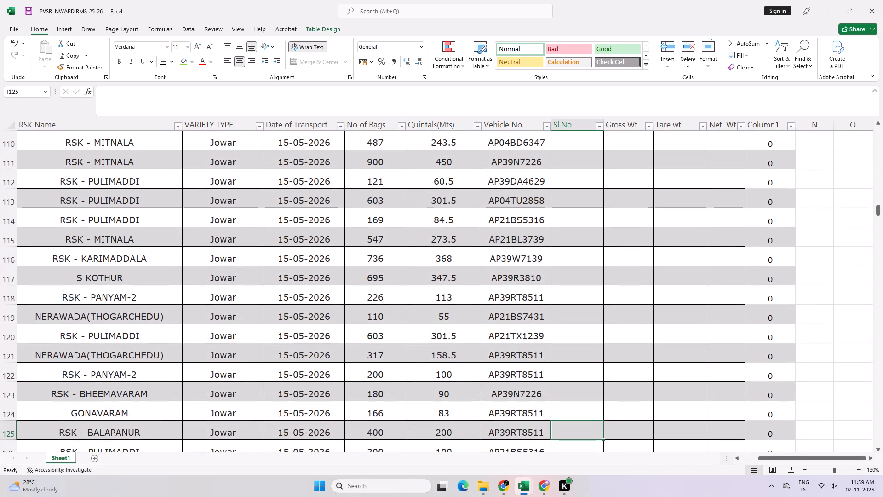
key("Down")
key("Down")
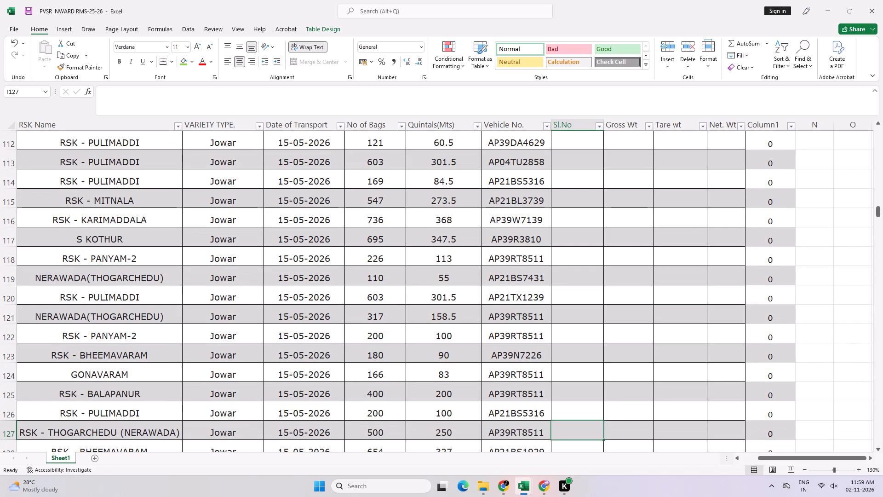
type("97")
key("Right")
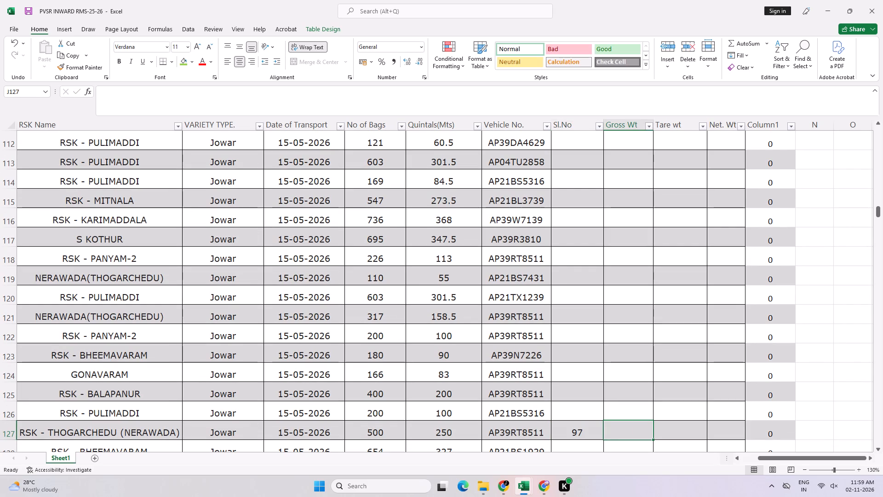
Enter gross weight =36700 and tare weight =11050 in the 500-bag RSK - THOGARCHEDU (NERAWADA) row dated 15-05-2026.
type("=36700")
key("Tab")
key("equal")
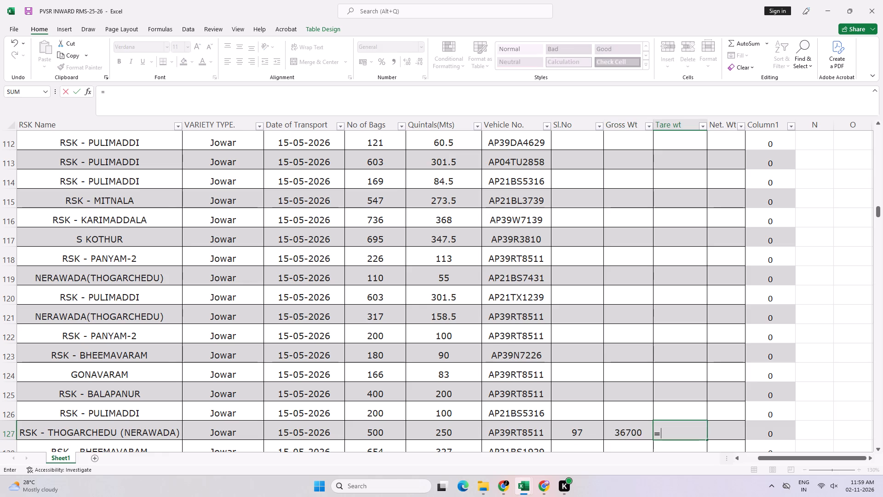
type("110")
type("50")
key("Tab")
Calculate the net weight in the 500-bag RSK - THOGARCHEDU (NERAWADA) row with a formula subtracting Tare wt from Gross Wt.
key("equal")
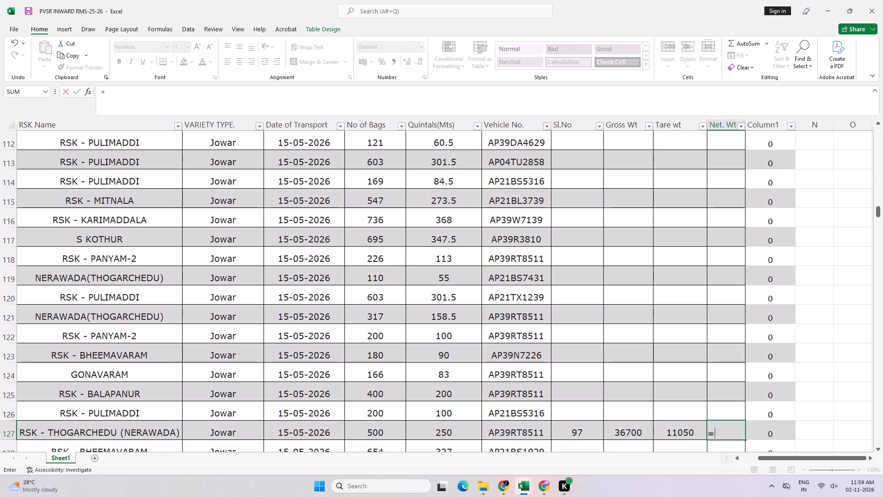
key("Left")
key("Left")
key("minus")
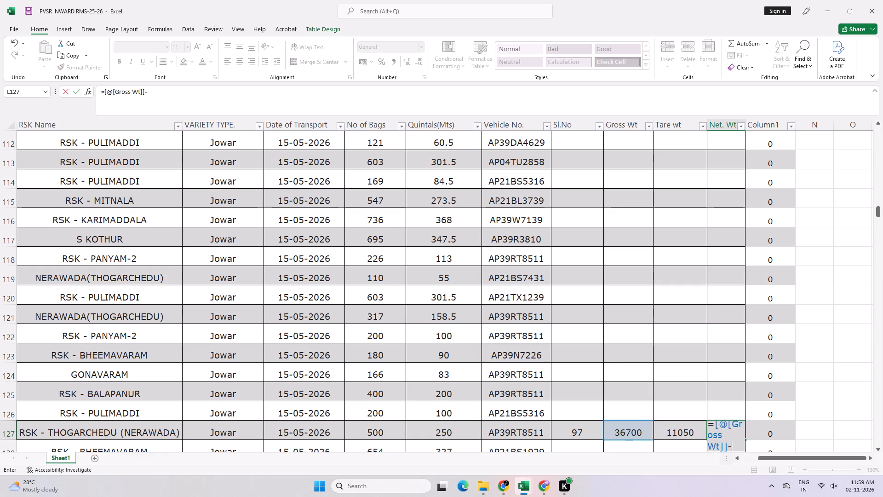
key("Left")
key("Return")
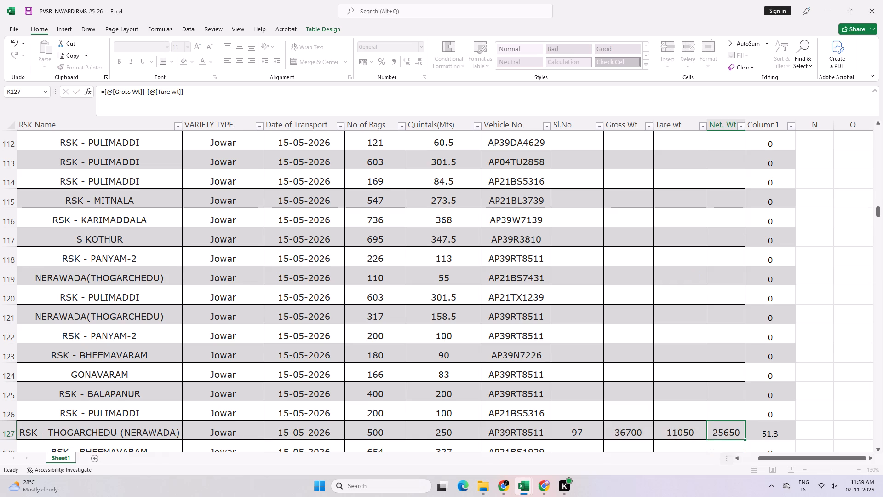
Select the empty serial number cell in the 400-bag RSK - BALAPANUR row dated 15-05-2026.
key("Left")
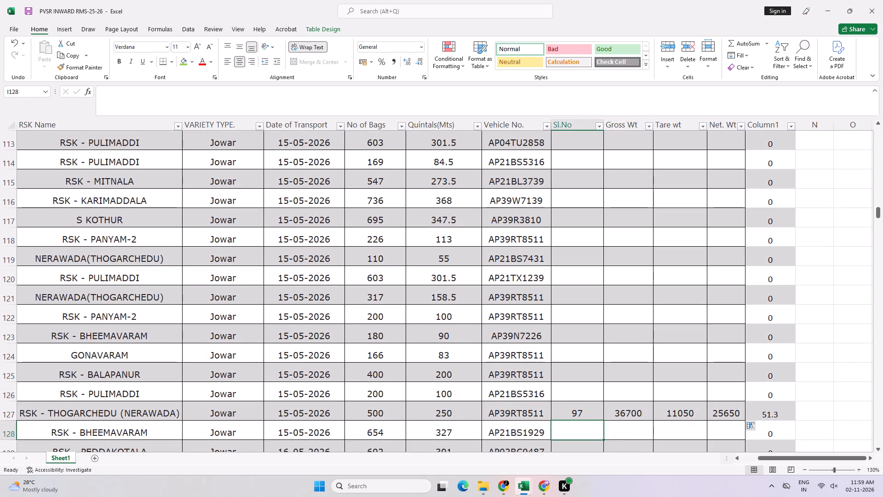
key("Up")
key("Up")
key("Up")
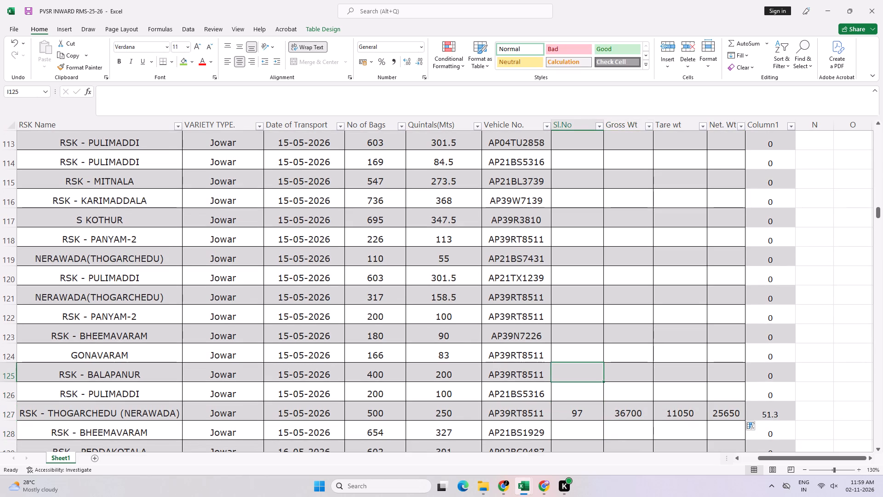
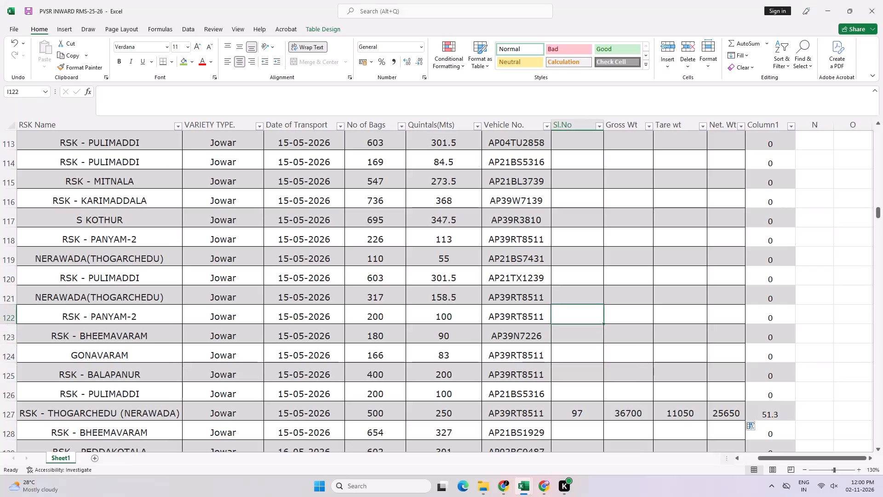
Enter serial number 98 for the 226-bag RSK - PANYAM-2 row dated 15-05-2026.
key("Up")
key("Up")
key("Up")
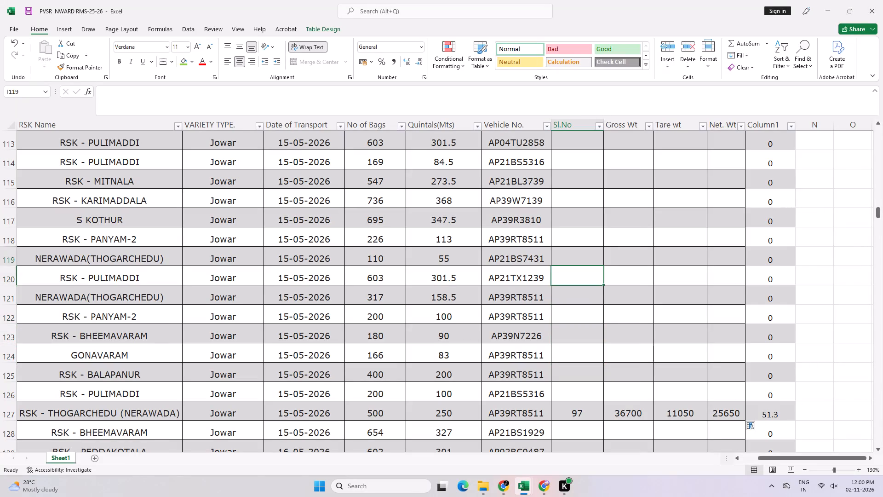
key("Up")
key("Up")
key("Up")
key("Down")
key("Down")
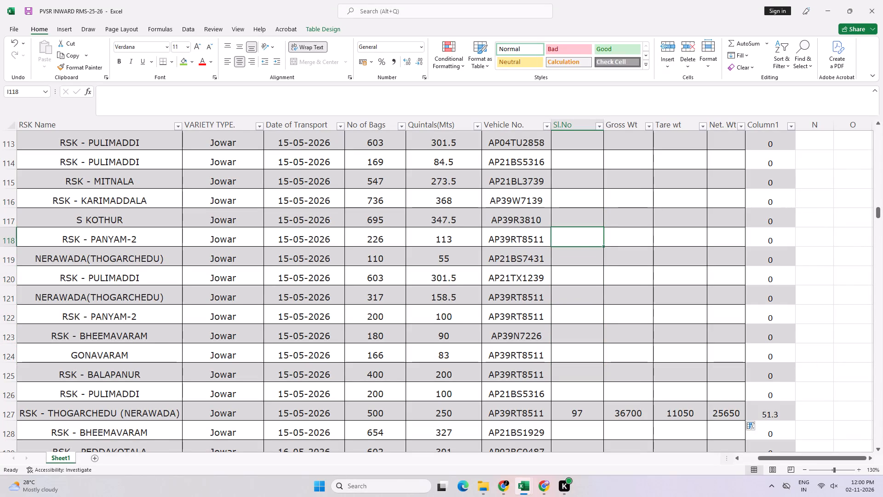
type("98")
key("Right")
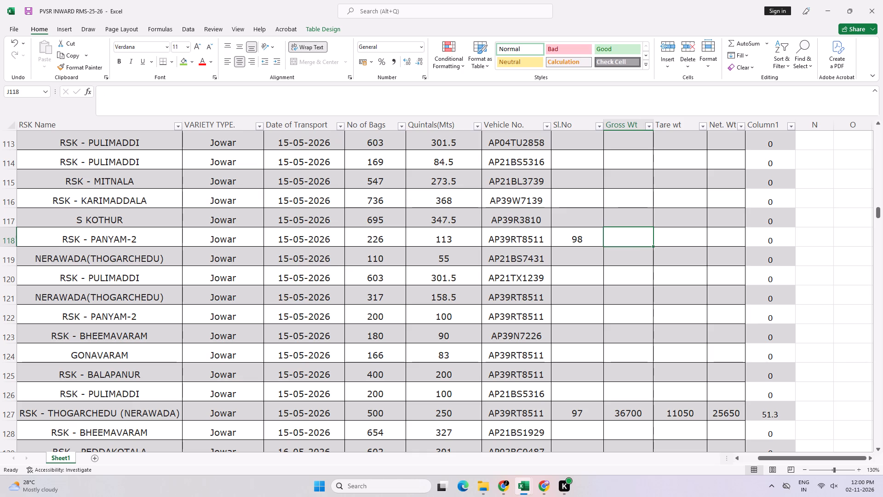
Enter gross weight =10500 and tare weight =3950 in the 226-bag RSK - PANYAM-2 row.
key("equal")
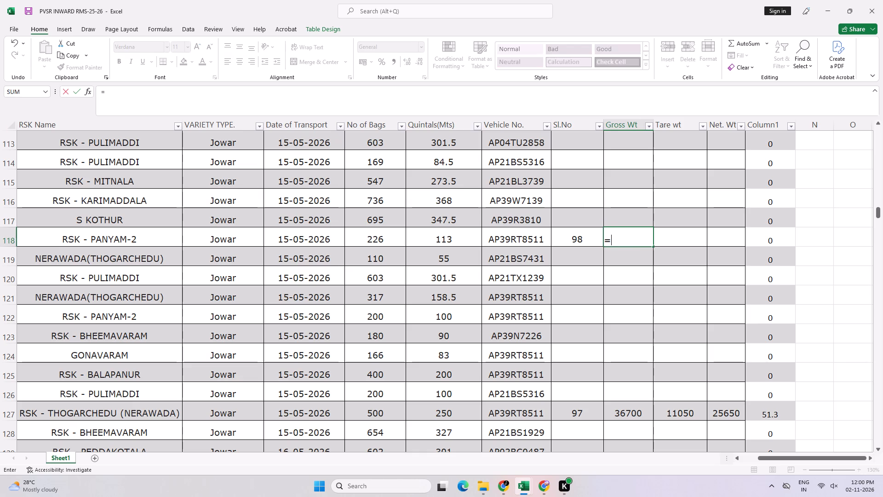
type("10500")
key("Tab")
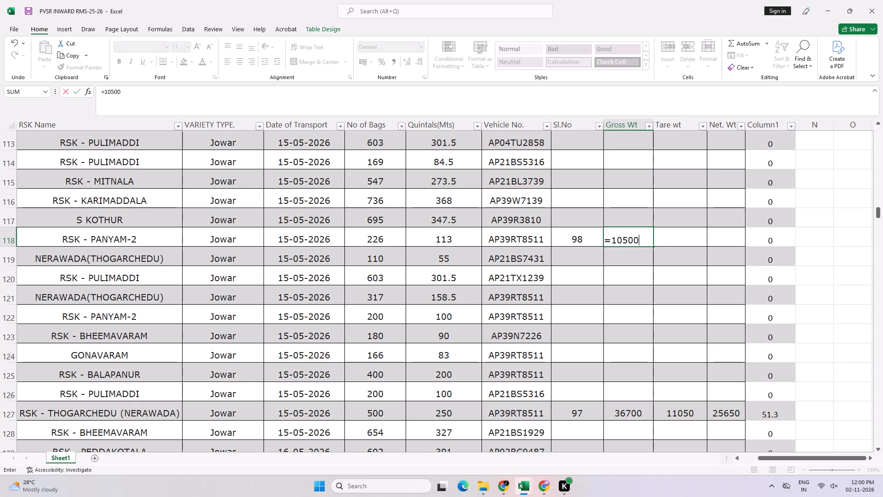
type("=3")
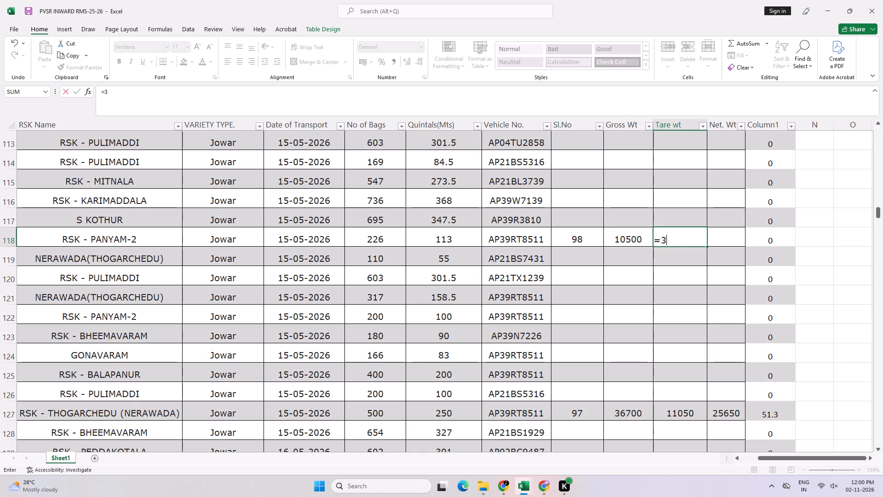
key("9")
type("50")
key("Tab")
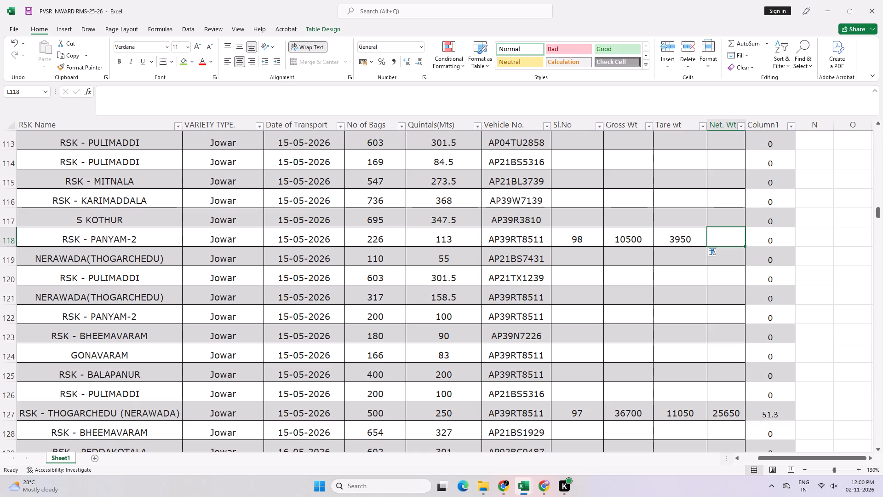
Add 8970 to the gross weight formula and 4070 to the tare weight formula in the 226-bag RSK - PANYAM-2 row.
key("Left")
key("Left")
key("F2")
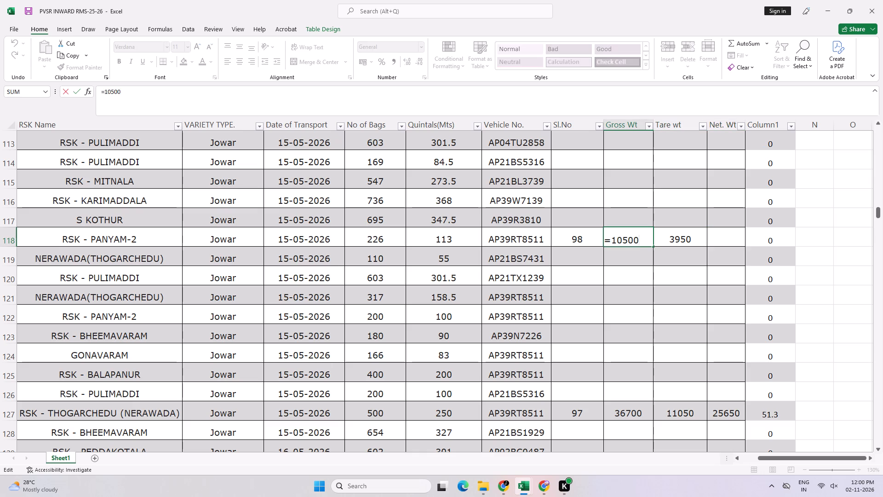
type("+8970")
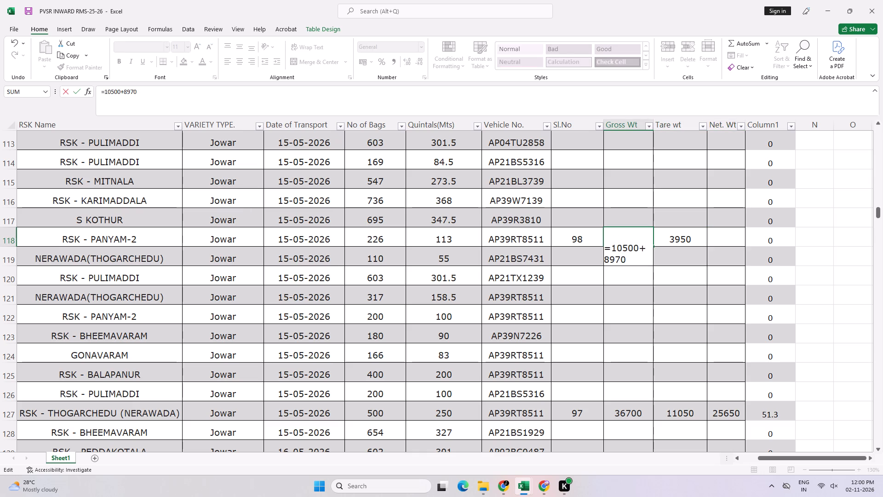
key("Tab")
key("F2")
type("+4070")
key("Tab")
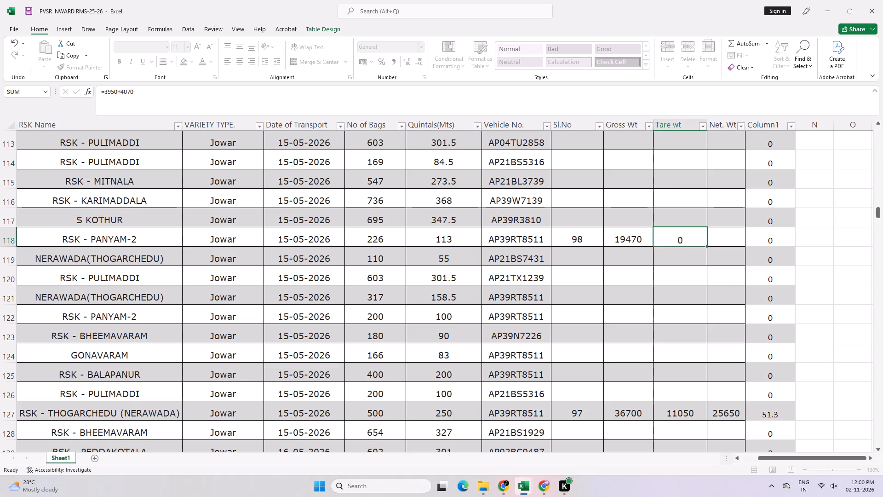
Calculate the net weight in the 226-bag RSK - PANYAM-2 row with a formula subtracting Tare wt from Gross Wt.
key("equal")
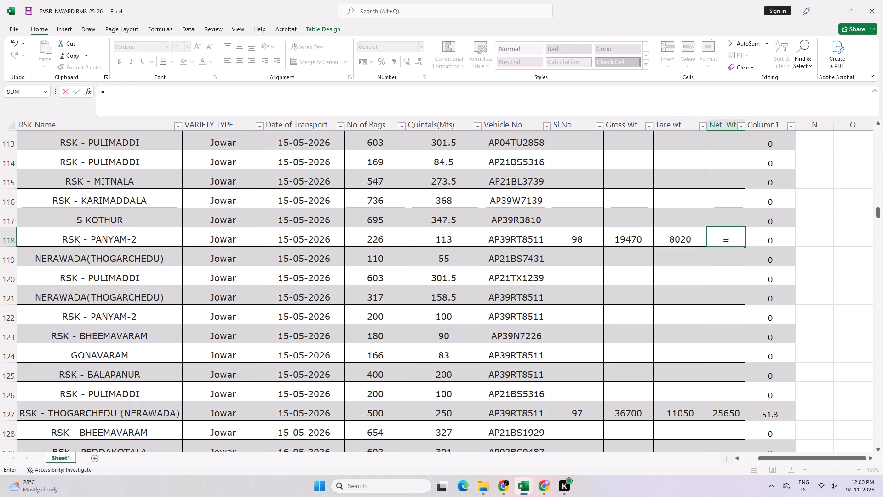
key("Left")
key("Left")
key("minus")
key("Left")
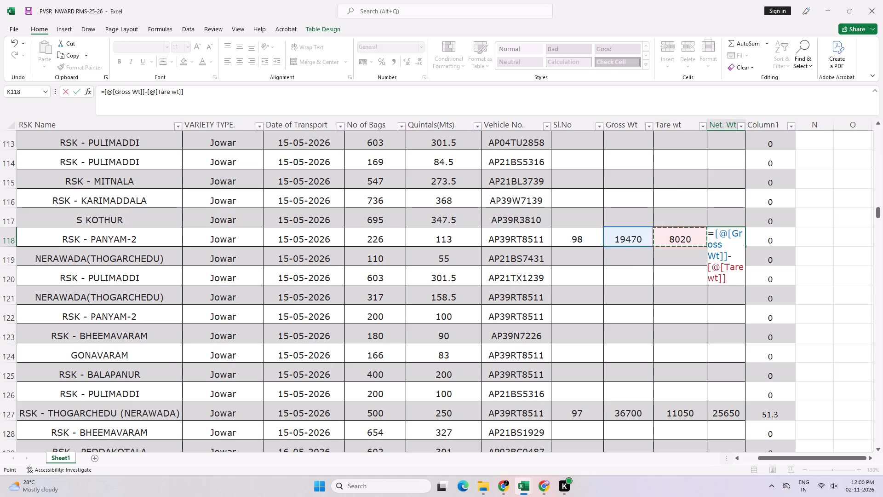
key("Return")
Fill the net weight formula from the 226-bag RSK - PANYAM-2 row down to the 200-bag RSK - PULIMADDI row.
key("Right")
key("Right")
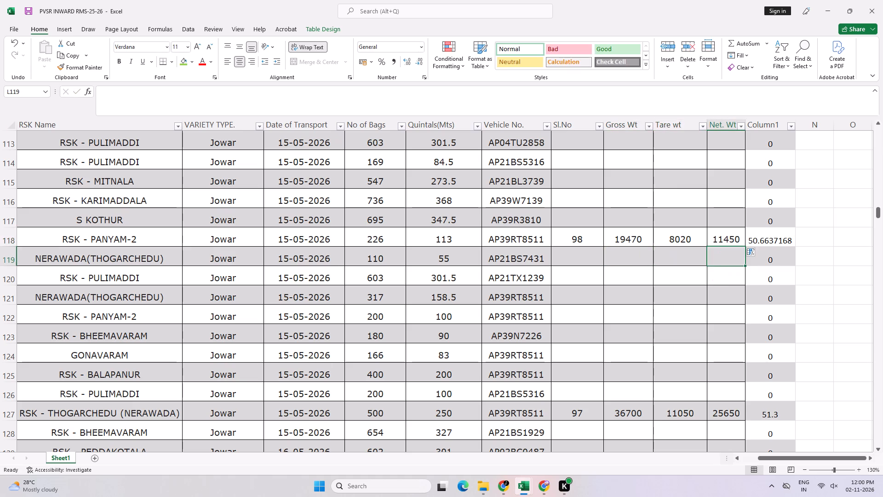
left_click(715, 241)
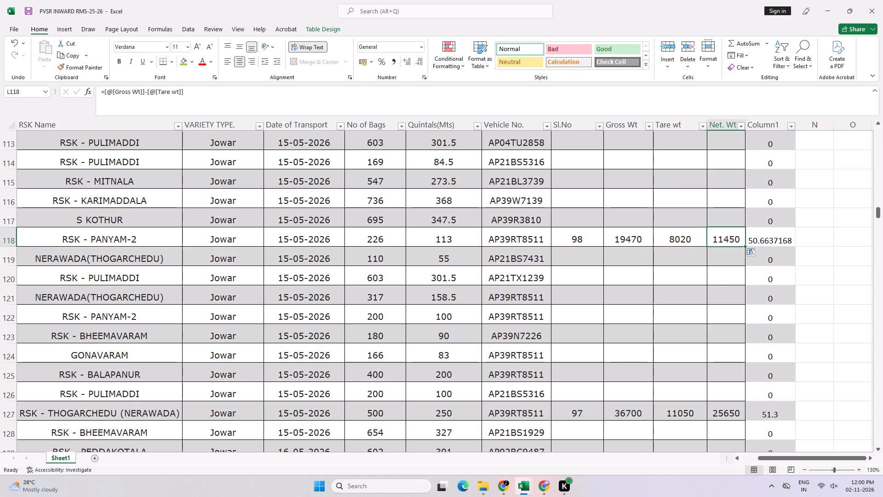
left_click_drag(745, 246, 753, 394)
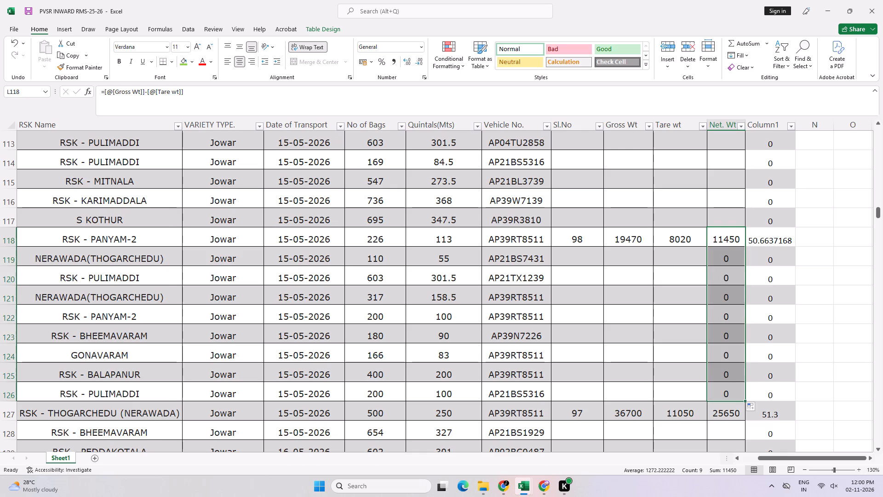
Enter serial number 99 for the 487-bag RSK - MITNALA row dated 15-05-2026.
scroll(560, 366, "up", 3)
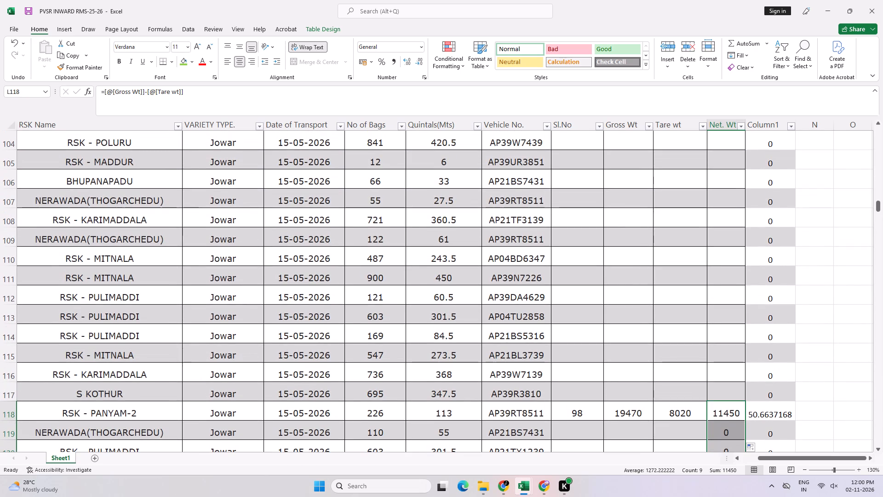
left_click(557, 259)
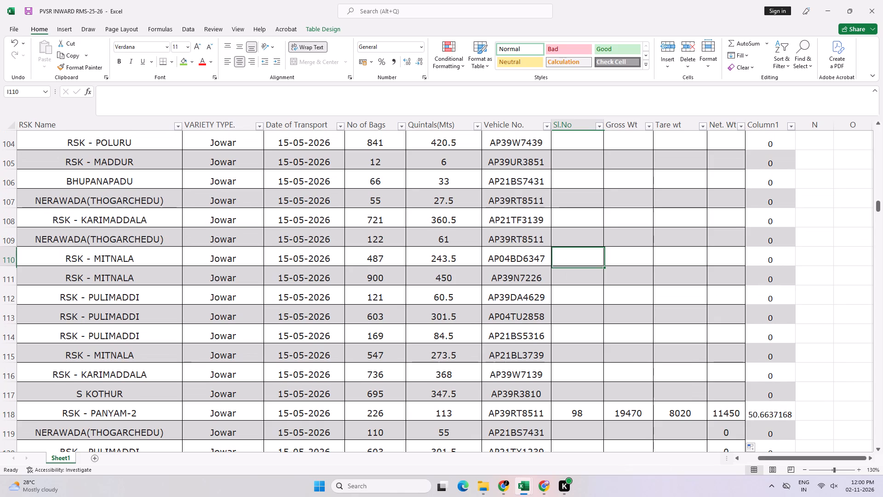
type("99")
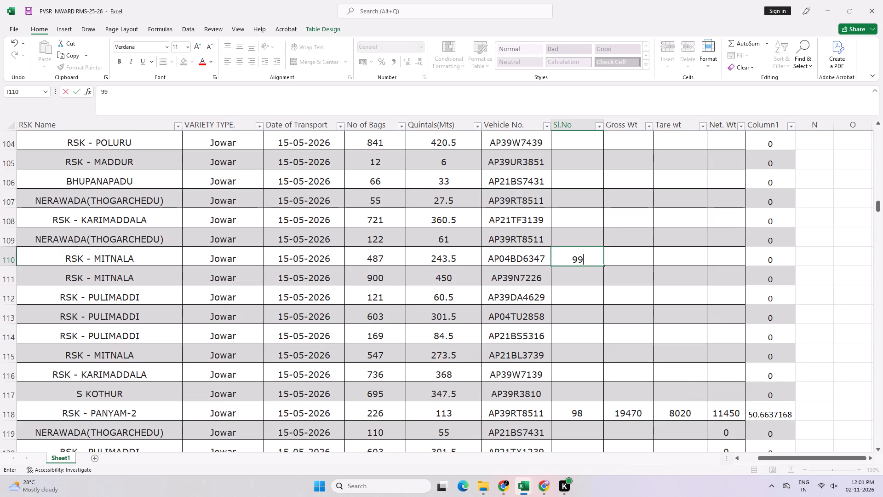
key("Right")
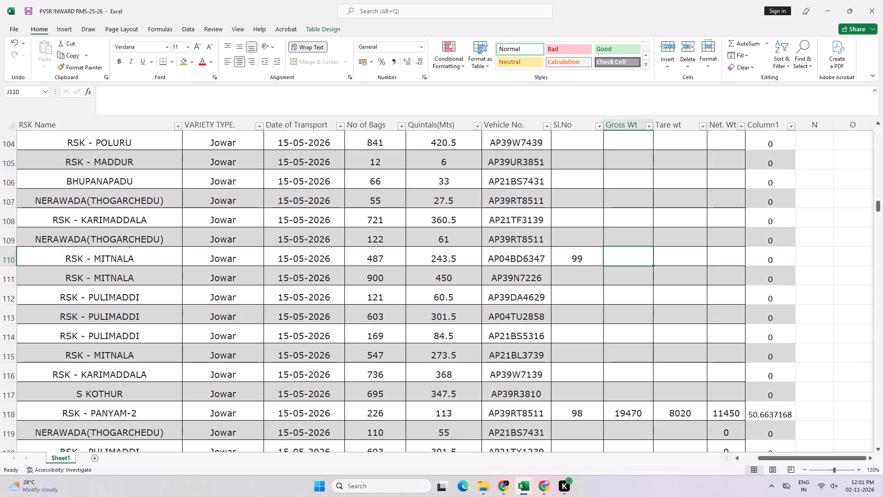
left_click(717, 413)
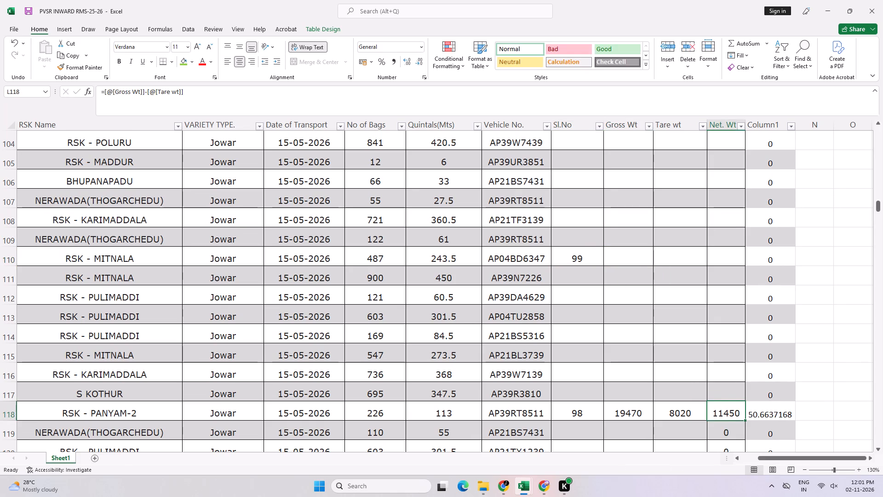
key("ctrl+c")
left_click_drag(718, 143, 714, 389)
Enter gross weight =13490 and tare weight =3900 in the 487-bag RSK - MITNALA row.
left_click(627, 263)
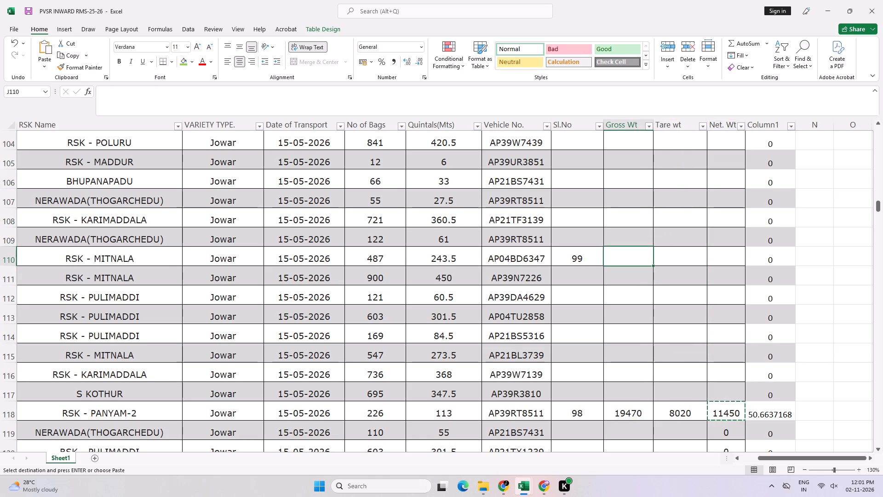
type("=1349")
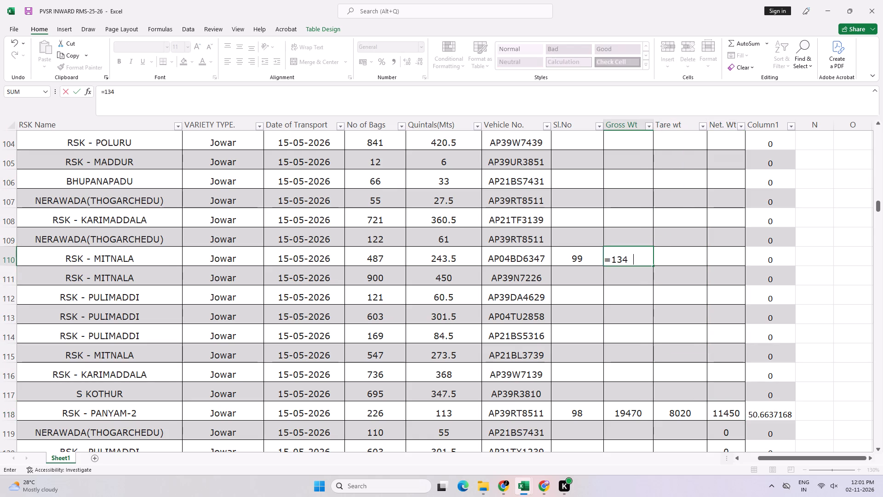
key("0")
key("Tab")
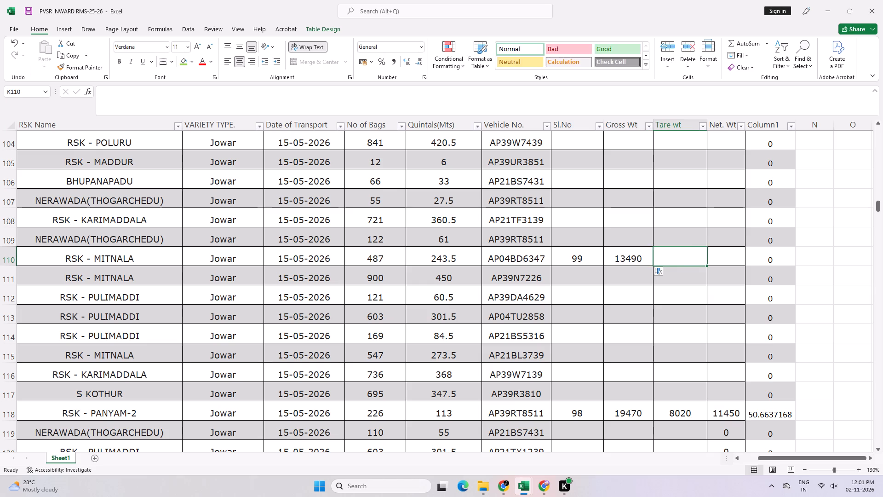
key("equal")
type("3900")
key("Tab")
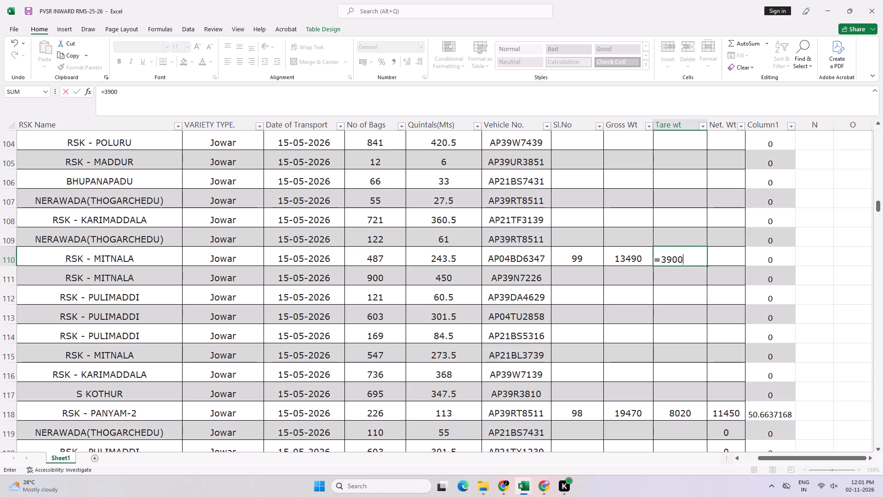
key("equal")
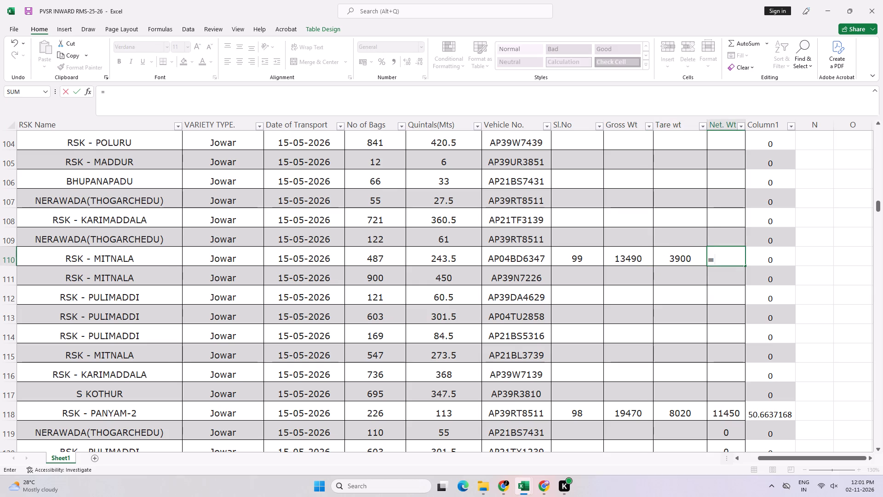
key("BackSpace")
Add 22110 to the gross weight formula in the 487-bag RSK - MITNALA row.
key("shift+Tab")
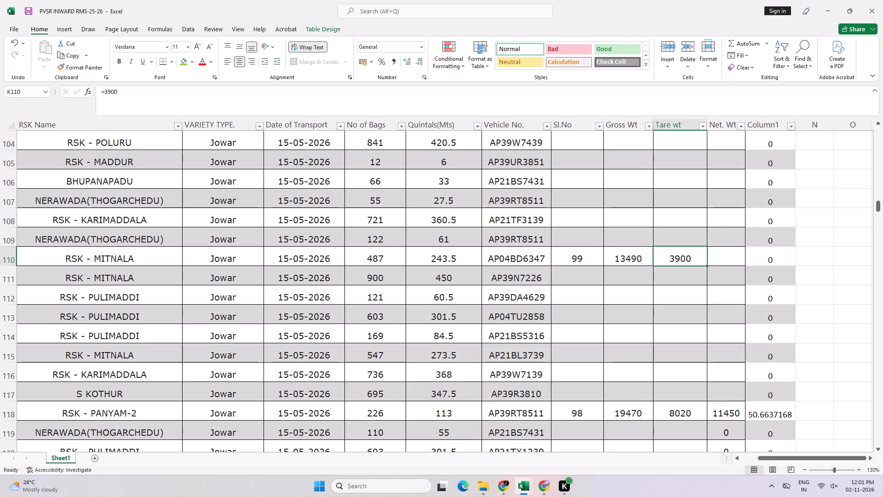
key("Left")
key("F2")
key("plus")
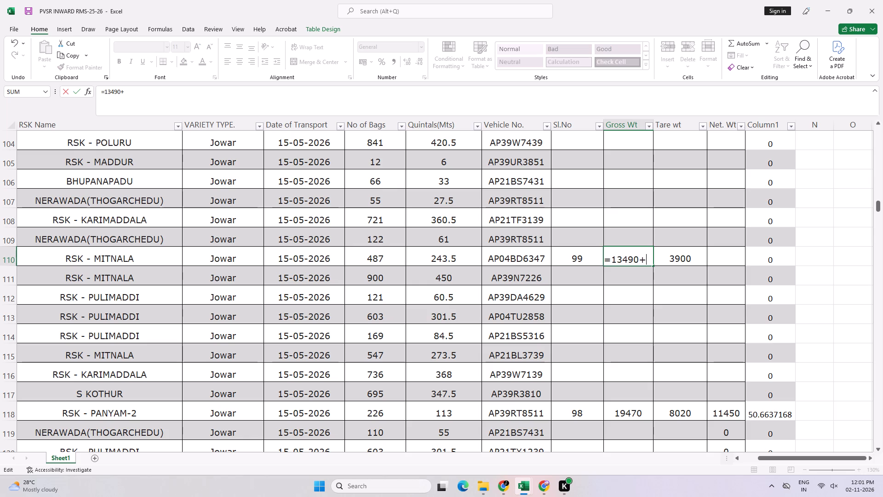
type("22")
type("110")
key("Tab")
Add 6760 to the tare weight formula in the 487-bag RSK - MITNALA row.
key("F2")
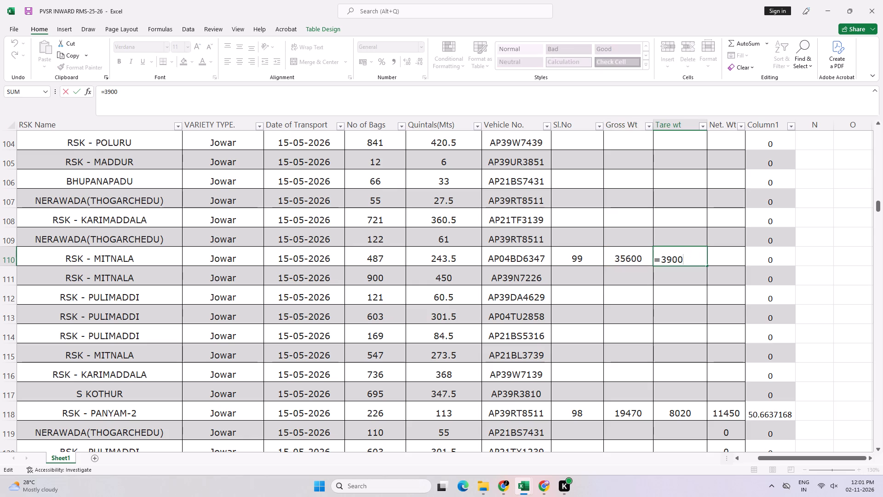
type("+67+6")
key("0")
key("Insert")
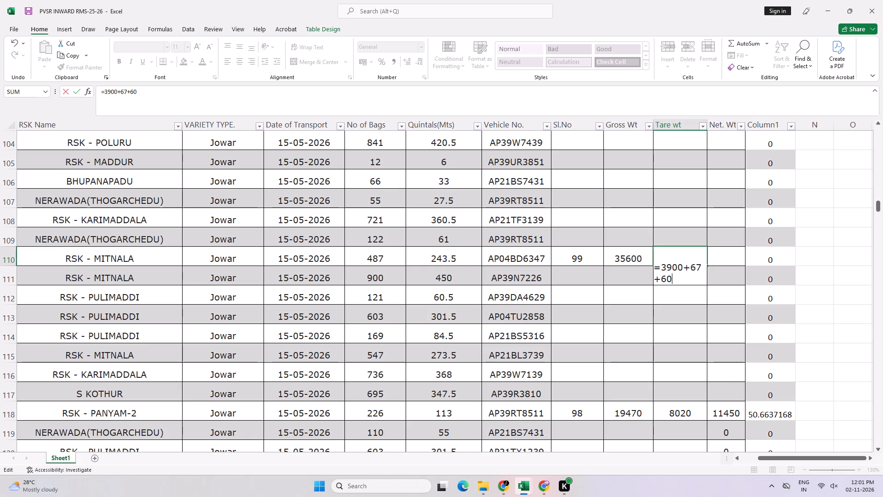
key("Insert")
key("Insert")
key("Insert")
key("BackSpace")
key("BackSpace")
key("BackSpace")
key("BackSpace")
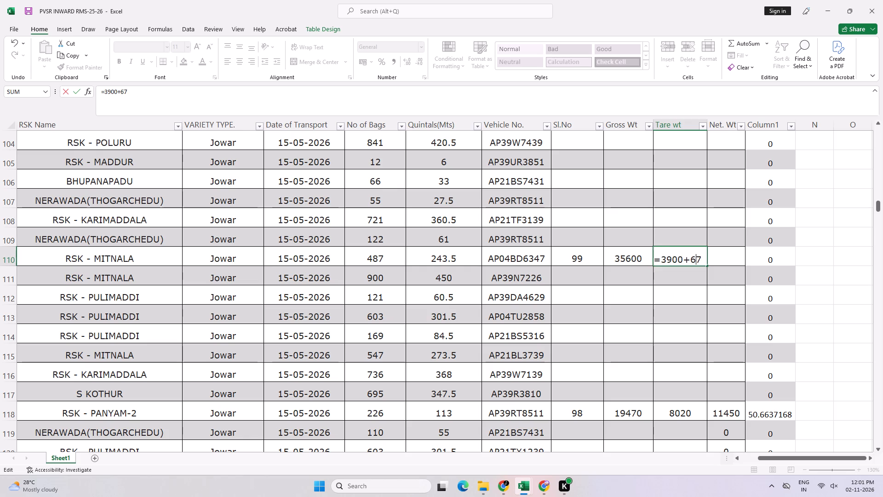
type("760")
key("Tab")
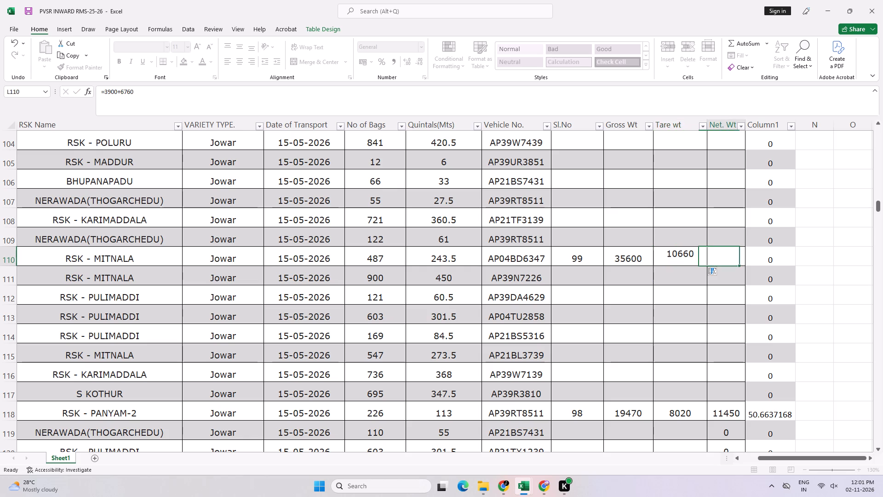
Calculate the net weight in the 487-bag RSK - MITNALA row with a formula subtracting Tare wt from Gross Wt.
key("equal")
key("Left")
key("Left")
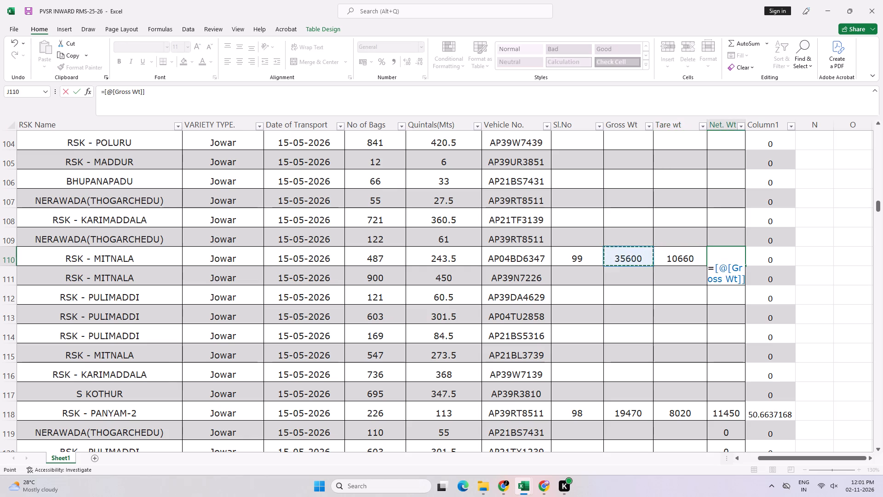
key("minus")
key("Left")
key("Return")
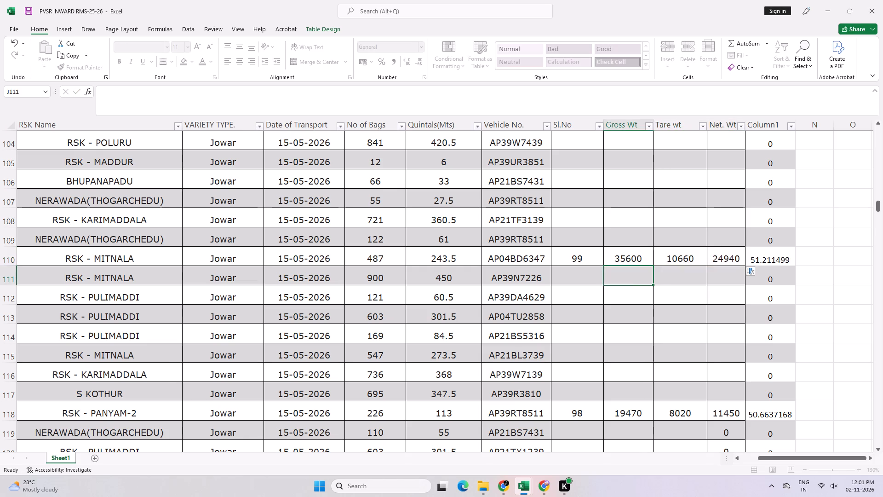
Fill the net weight formula from the 487-bag RSK - MITNALA row down into the empty rows below it.
key("Up")
left_click(727, 256)
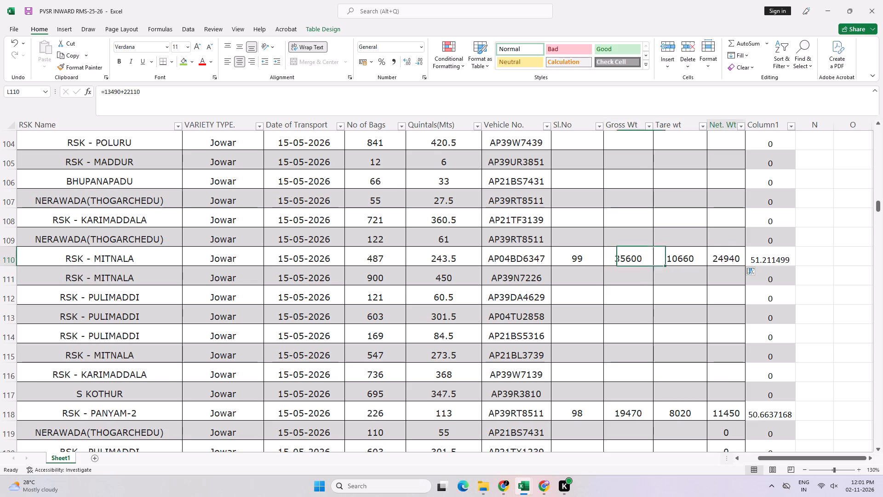
left_click_drag(745, 265, 743, 353)
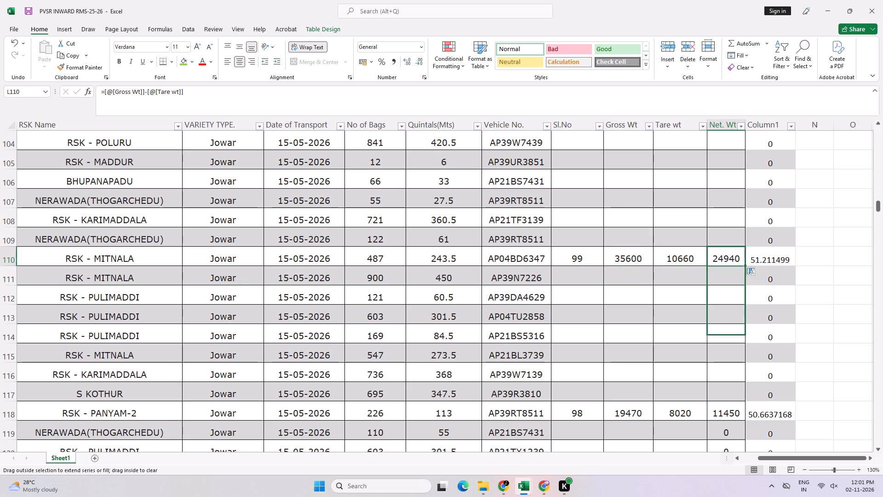
Fill the net weight formula from the 487-bag RSK - MITNALA row down through the 695-bag S KOTHUR row.
left_click_drag(743, 353, 742, 403)
Fill the net weight formula from the 314-bag RSK - MITNALA row down through the 122-bag NERAWADA(THOGARCHEDU) row.
scroll(736, 306, "up", 4)
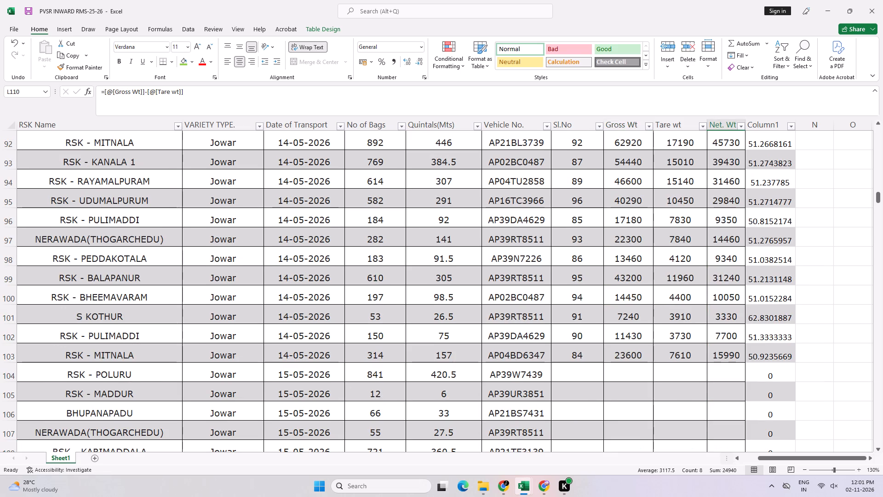
left_click(728, 346)
scroll(742, 367, "down", 4)
scroll(740, 199, "up", 2)
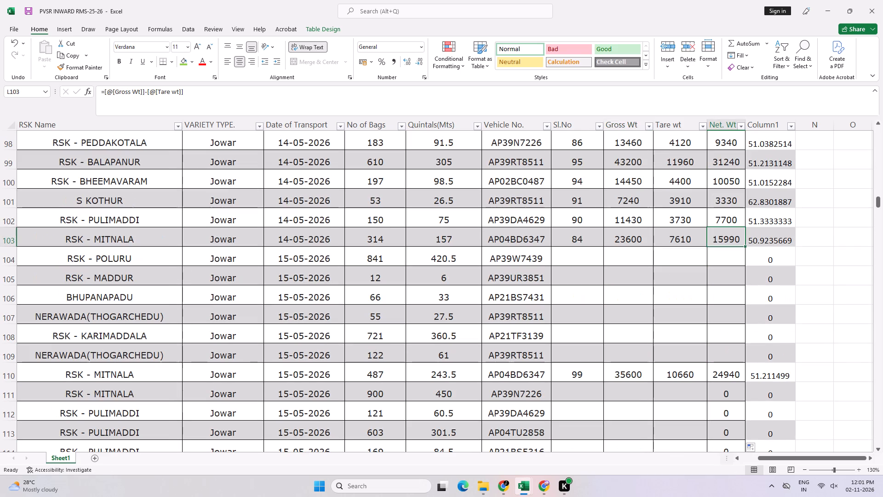
left_click_drag(745, 246, 750, 366)
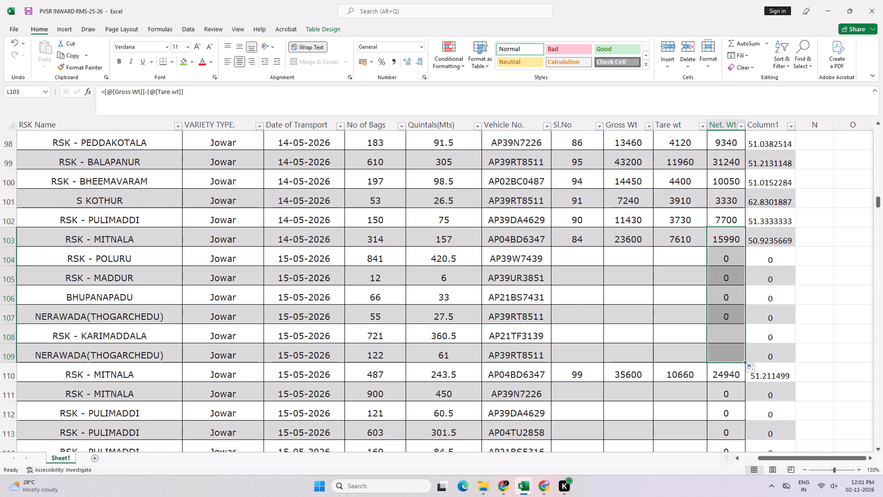
Enter serial number 100 in the 547-bag RSK - MITNALA row dated 15-05-2026.
left_click(648, 354)
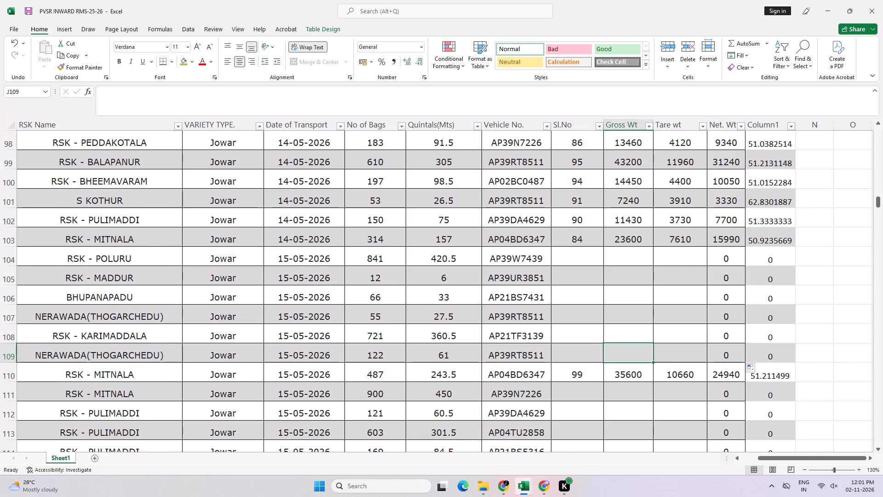
scroll(564, 372, "down", 2)
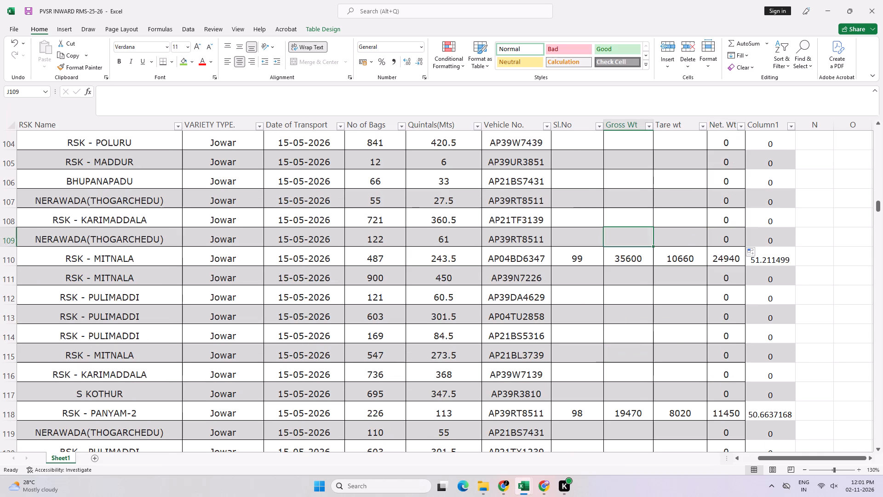
left_click(552, 353)
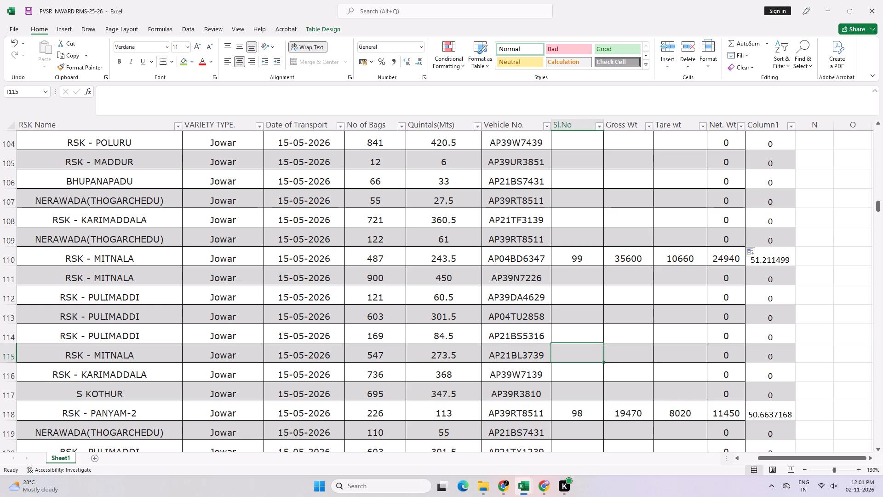
type("100")
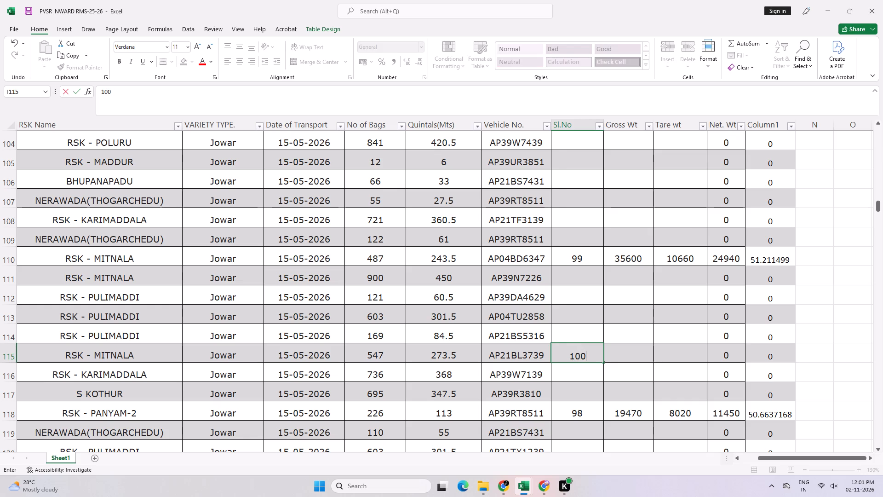
key("Right")
Enter gross weight =24010 and tare weight =6240 as formulas in the 547-bag RSK - MITNALA row.
key("equal")
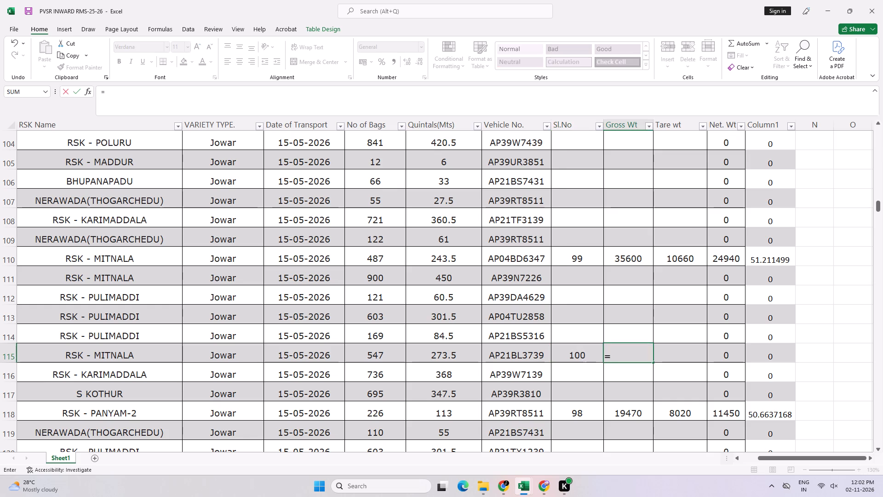
type("24")
key("0")
type("10")
key("Tab")
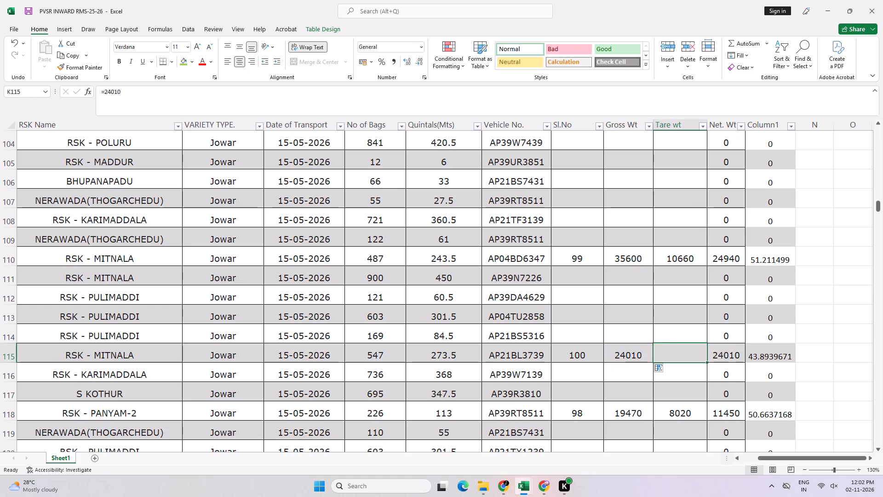
key("equal")
type("6240")
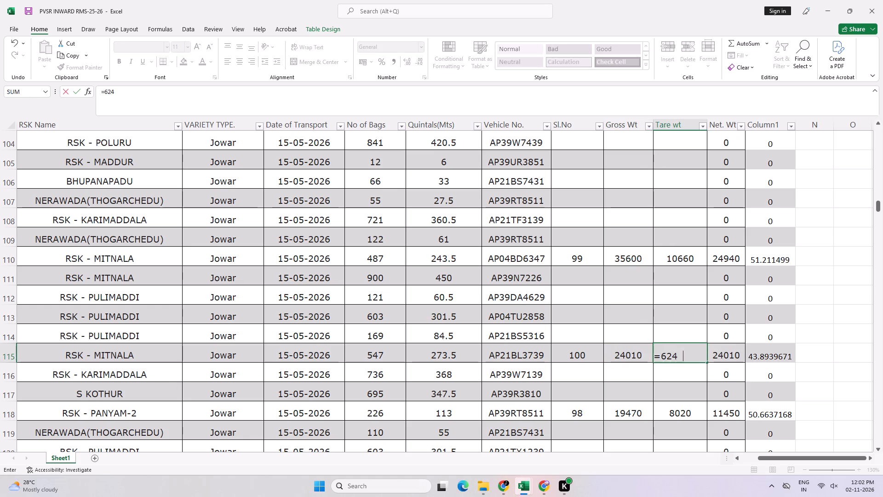
key("Right")
Add 13920 to the gross weight formula in the 547-bag RSK - MITNALA row.
key("Left")
key("Left")
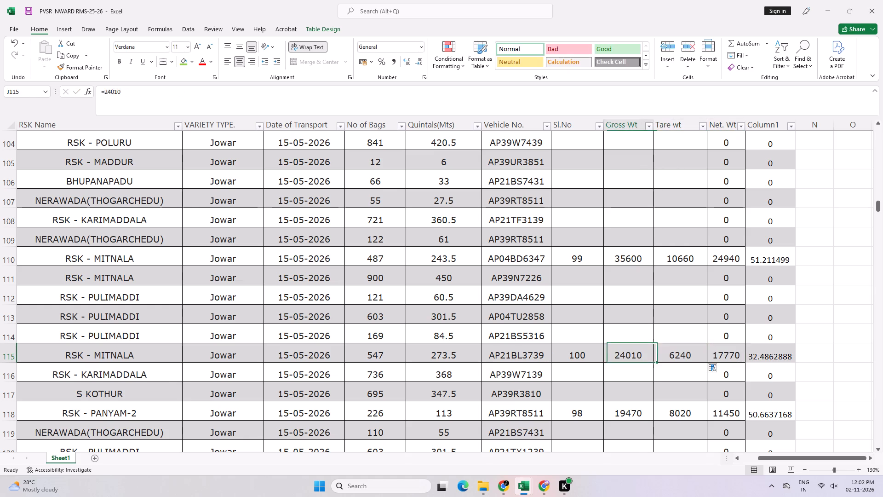
key("Left")
key("Up")
key("Right")
key("Down")
key("F2")
key("plus")
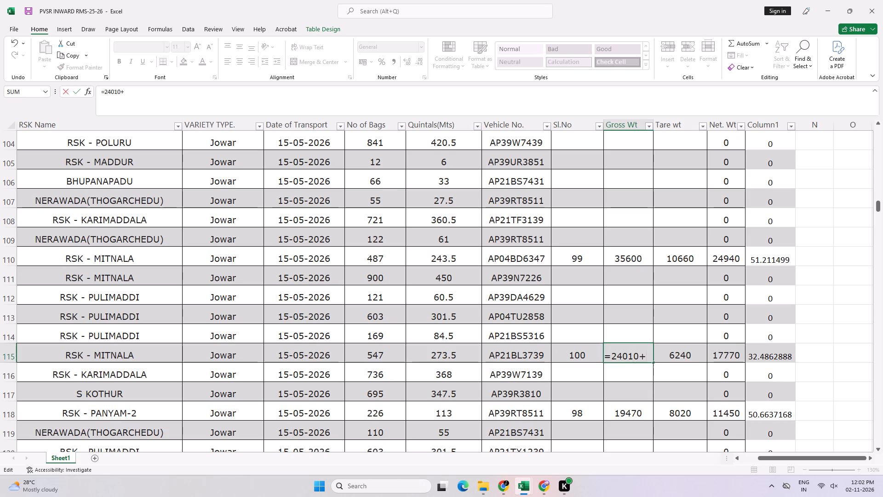
type("13920")
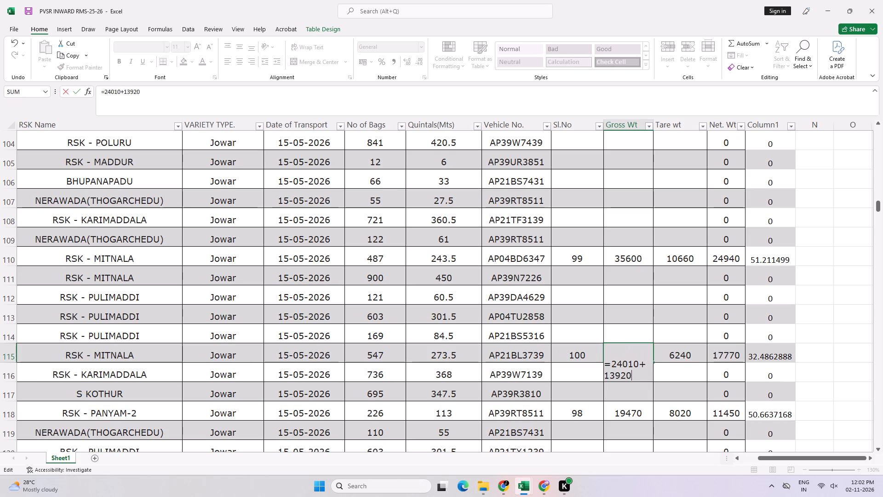
key("Tab")
Add 3700 to the tare weight formula in the 547-bag RSK - MITNALA row.
key("F2")
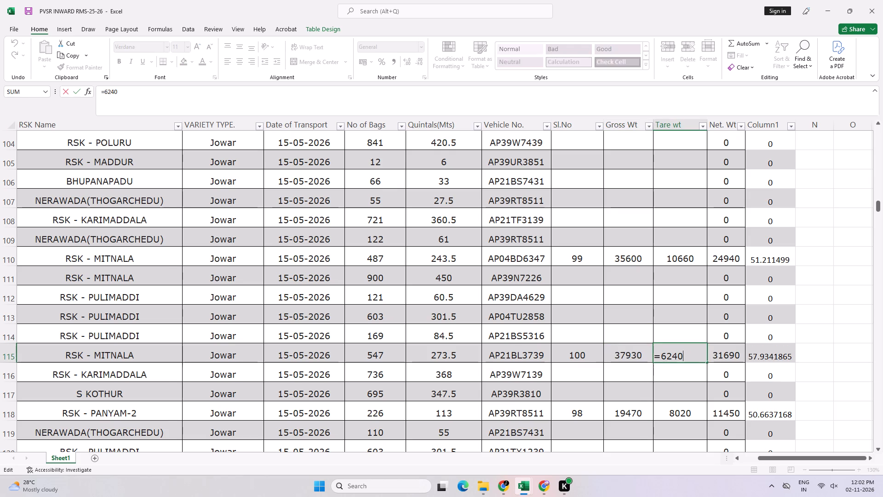
type("+3700")
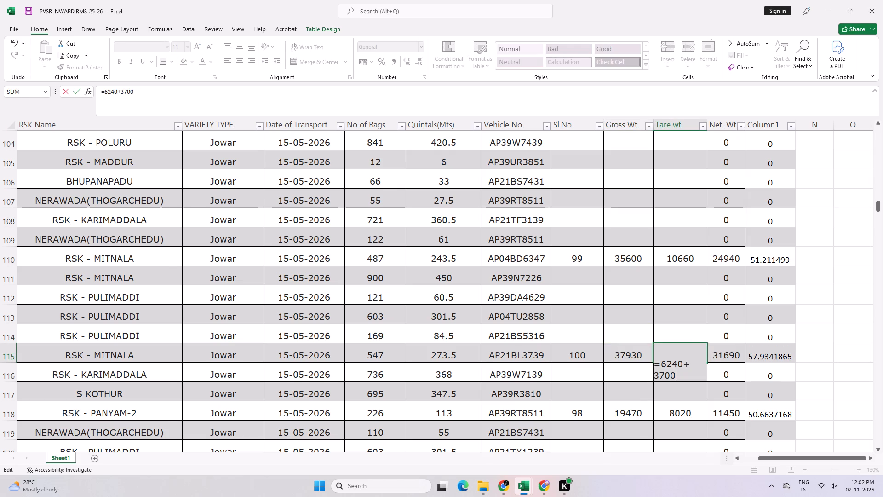
key("Tab")
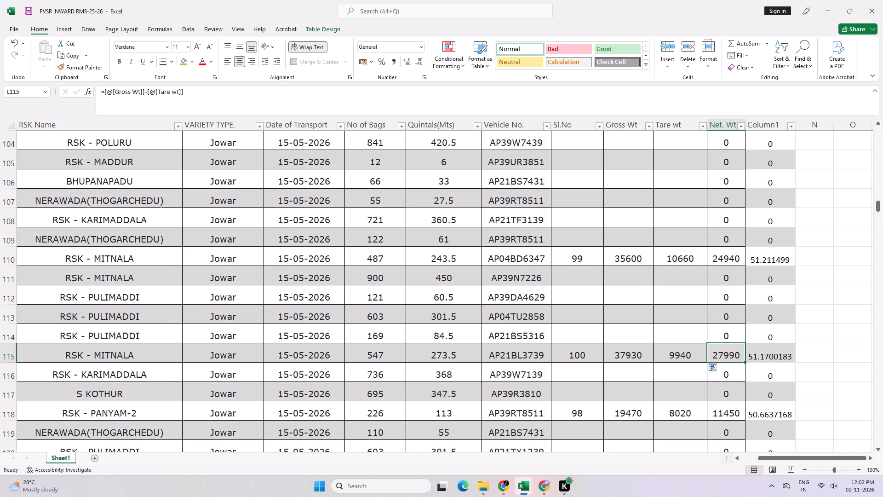
Save the workbook with the completed 547-bag RSK - MITNALA entry.
key("Up")
key("Left")
key("Left")
key("Left")
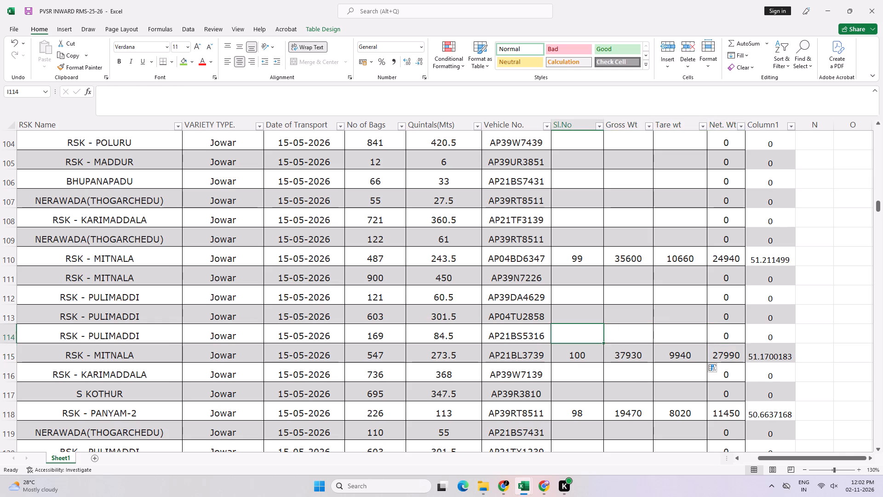
key("ctrl+s")
Enter serial number 101 in the 603-bag RSK - PULIMADDI row dated 15-05-2026.
key("Up")
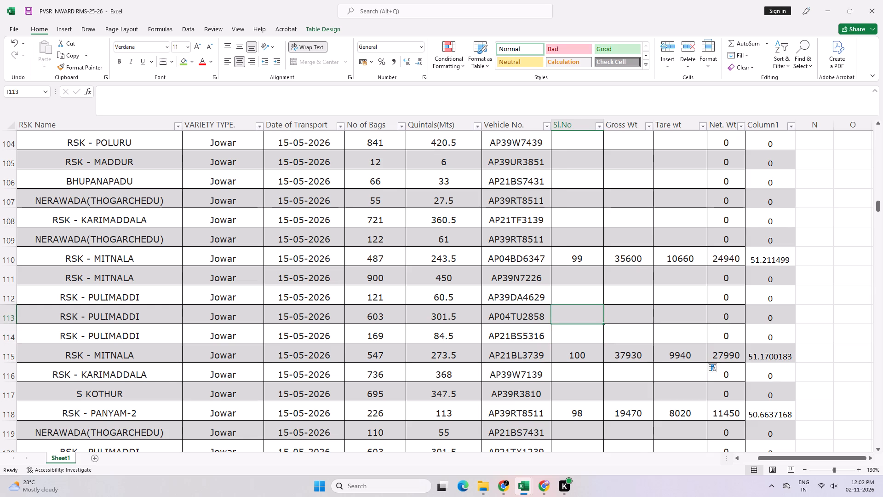
key("equal")
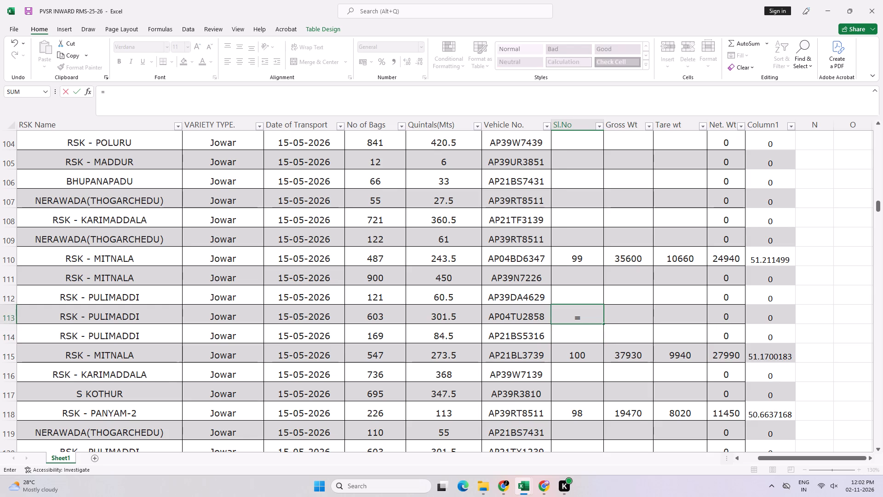
key("BackSpace")
type("101")
key("Tab")
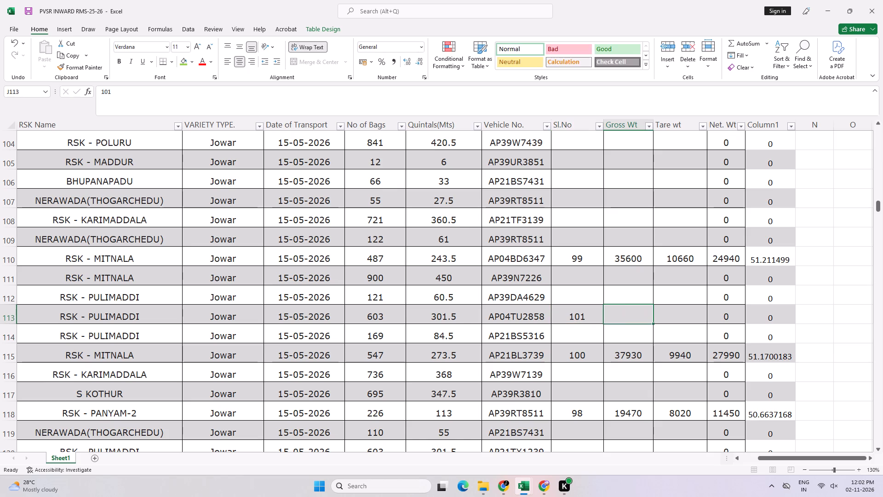
Enter gross weight =41530 and tare weight =10480 as formulas in the 603-bag RSK - PULIMADDI row.
key("equal")
type("41530")
key("Tab")
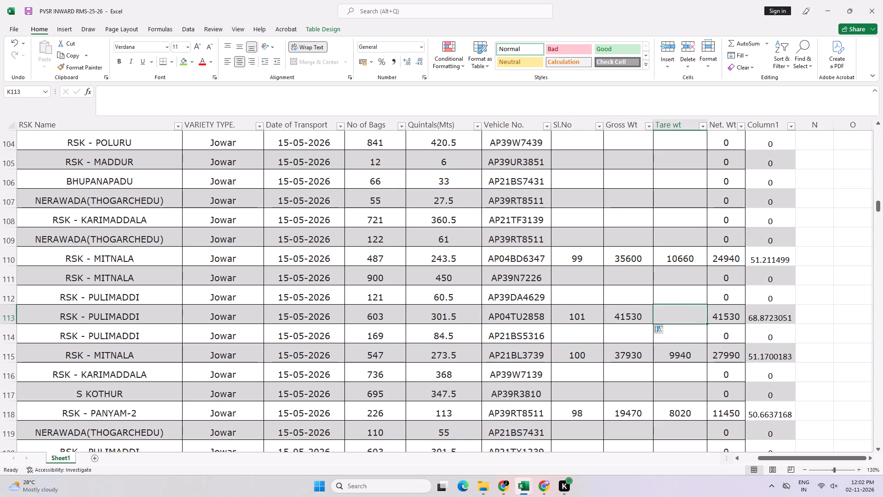
type("10")
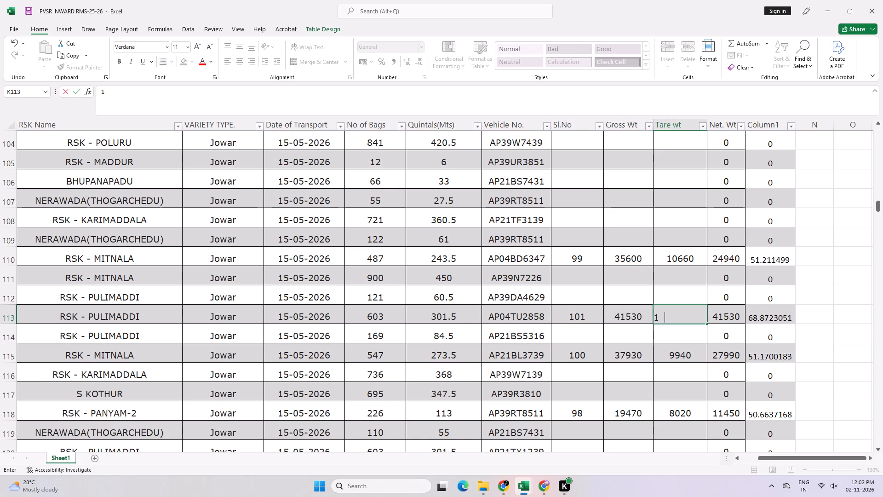
key("BackSpace")
key("BackSpace")
key("equal")
type("10480")
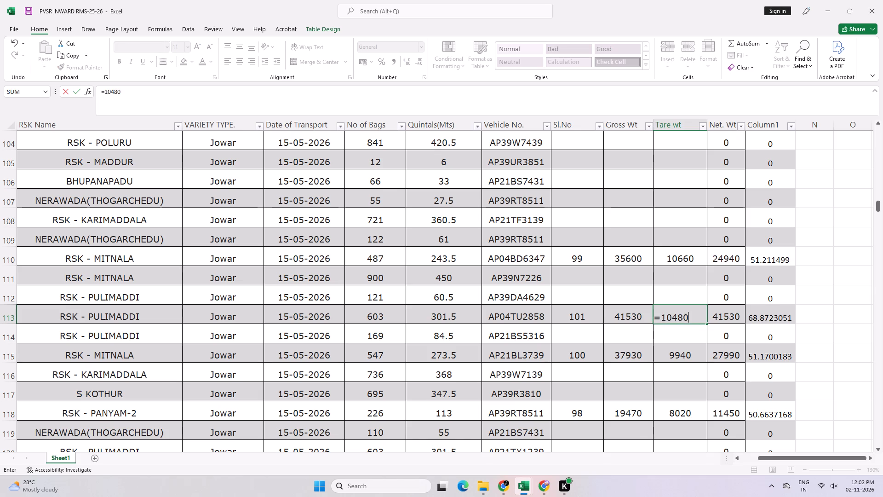
key("Tab")
Save the workbook with the completed 603-bag RSK - PULIMADDI entry.
key("Left")
key("Left")
key("Left")
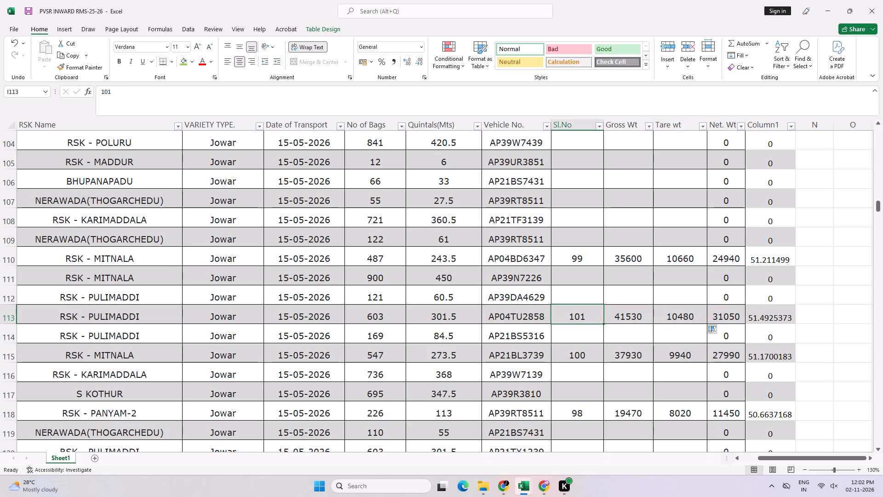
key("ctrl+s")
scroll(579, 230, "up", 4)
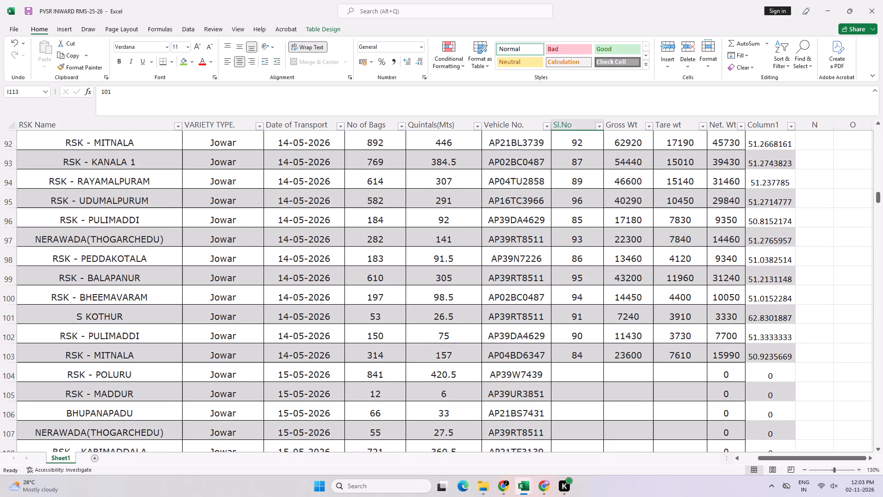
scroll(571, 217, "up", 3)
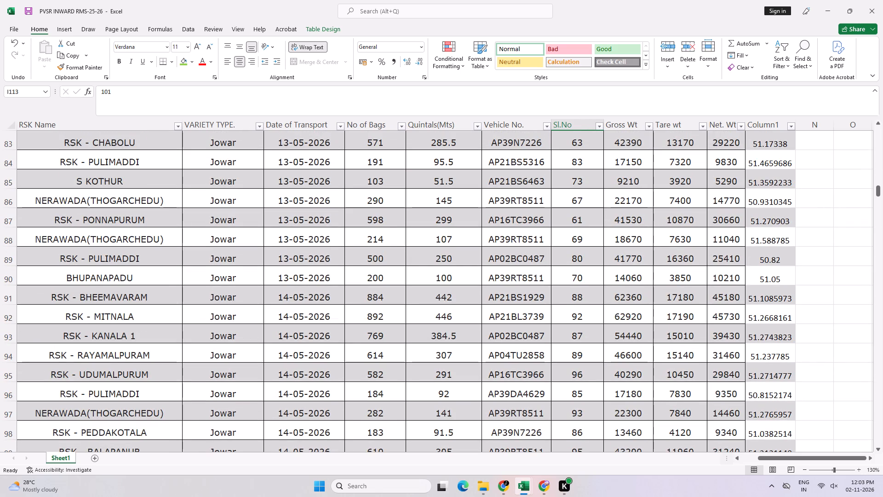
scroll(580, 378, "up", 2)
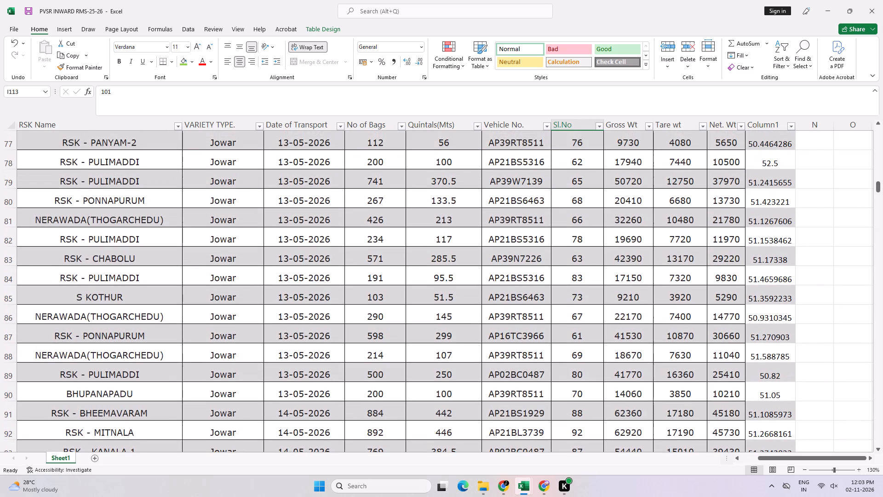
scroll(580, 378, "up", 3)
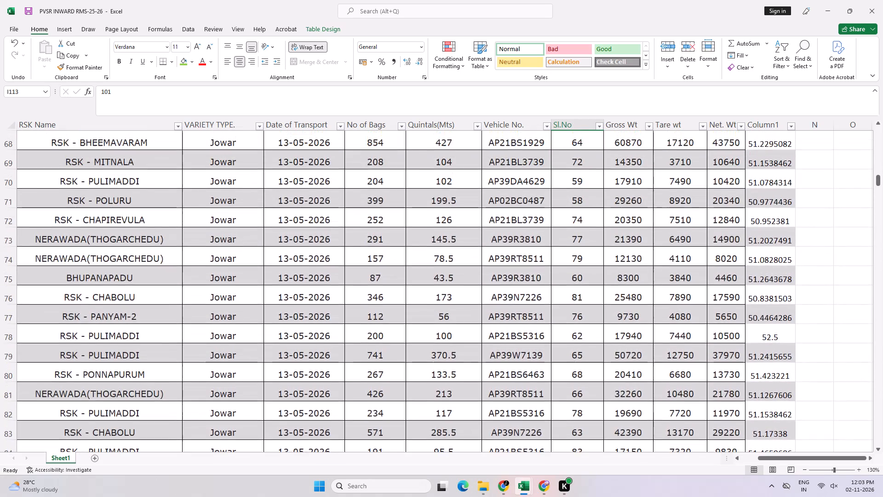
scroll(580, 378, "down", 7)
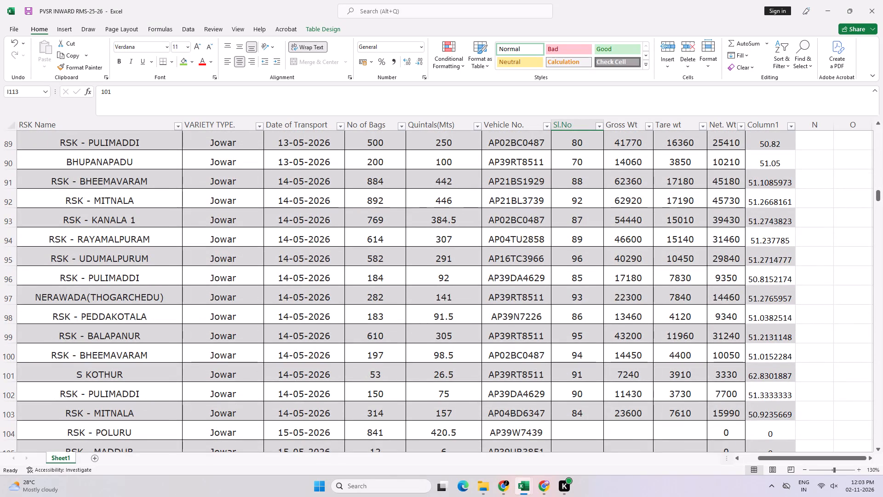
left_click(592, 372)
left_click(637, 376)
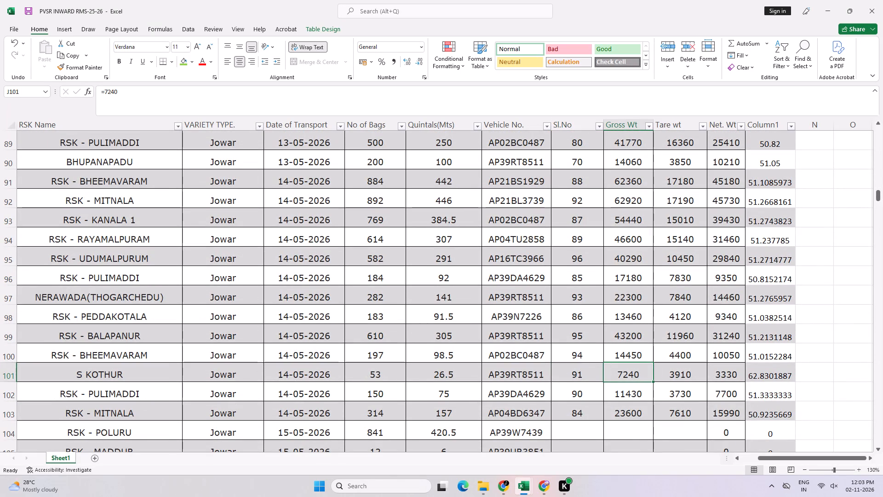
Check the S KOTHUR row's gross weight and weight per bag, and total its bag count with the RSK - MADDUR row's.
left_click(769, 369)
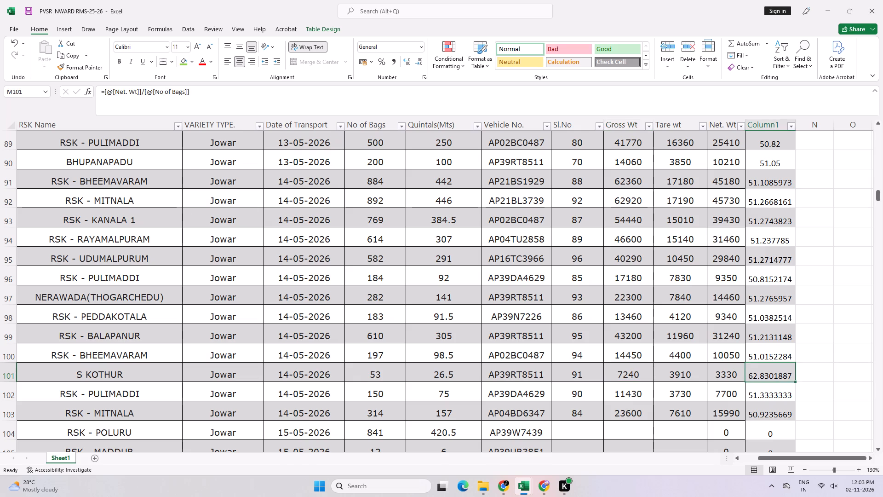
left_click(630, 380)
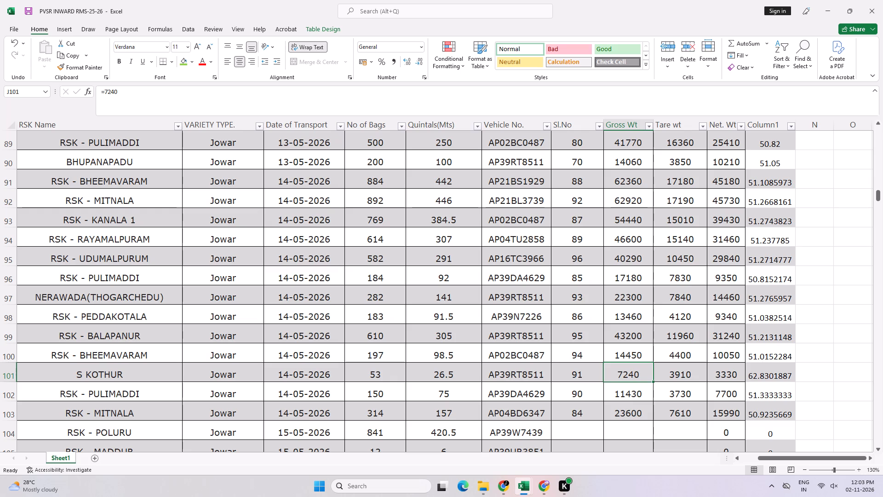
scroll(602, 385, "down", 1)
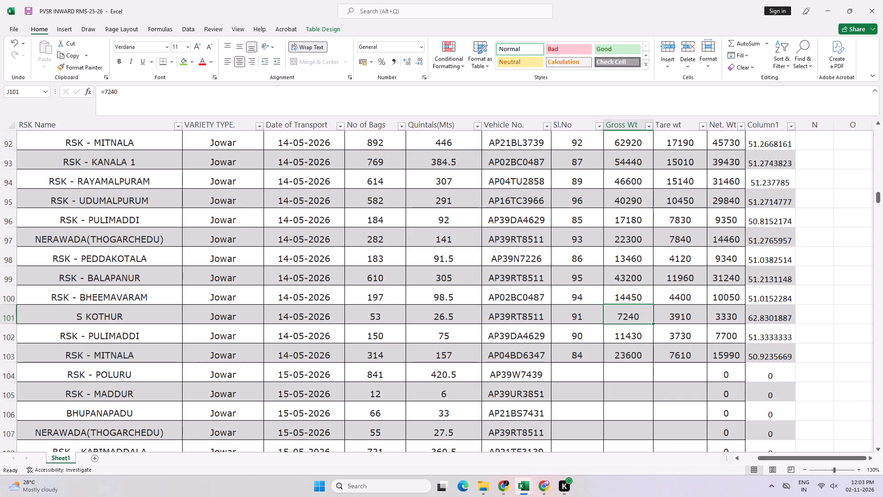
left_click(570, 399)
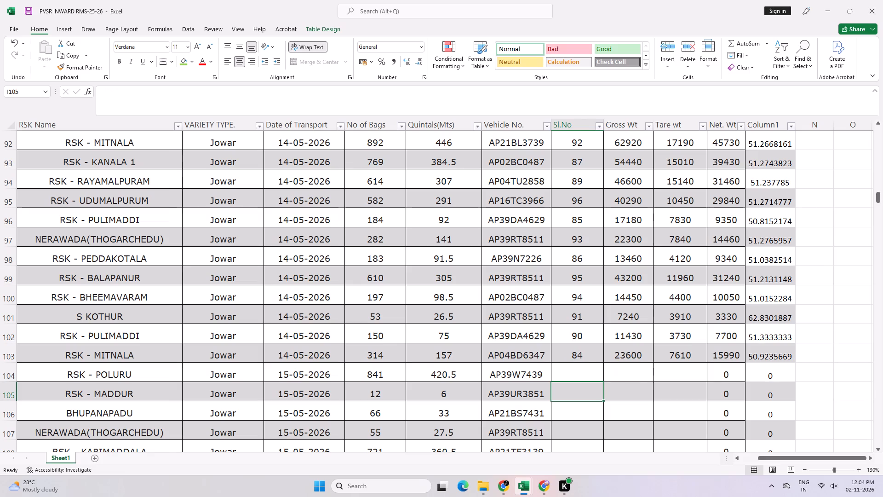
left_click(790, 321)
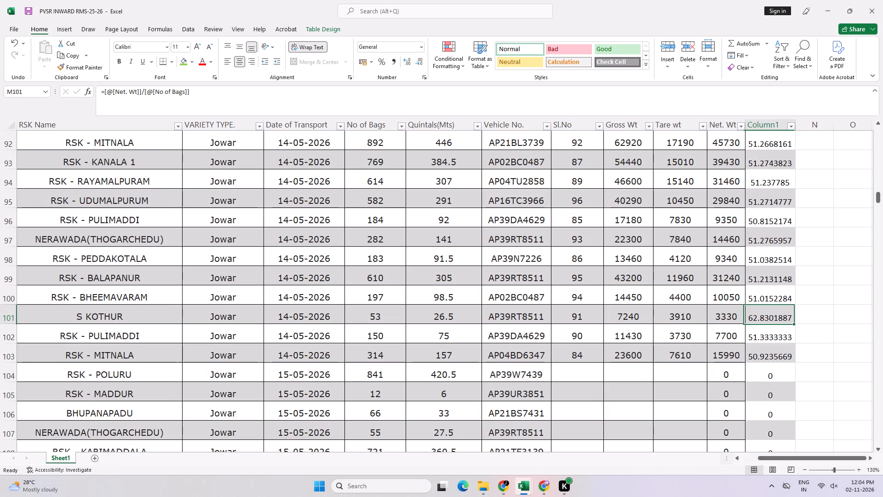
left_click(367, 319)
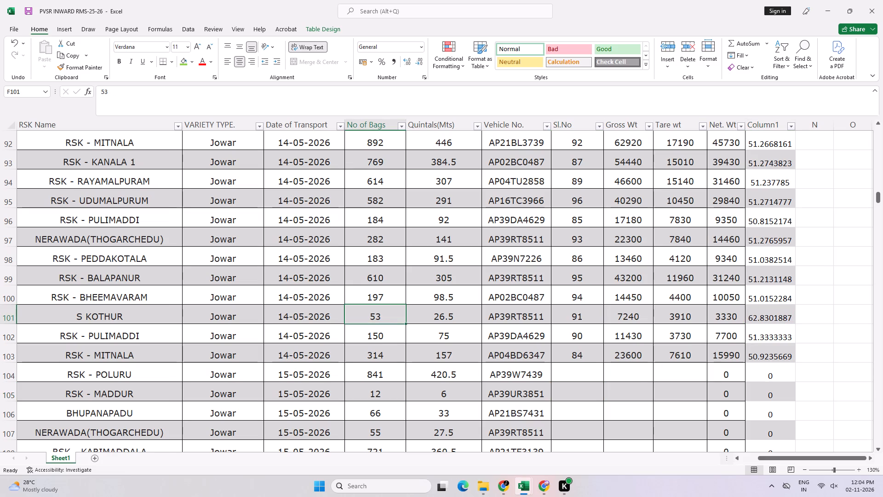
left_click(372, 392, "ctrl")
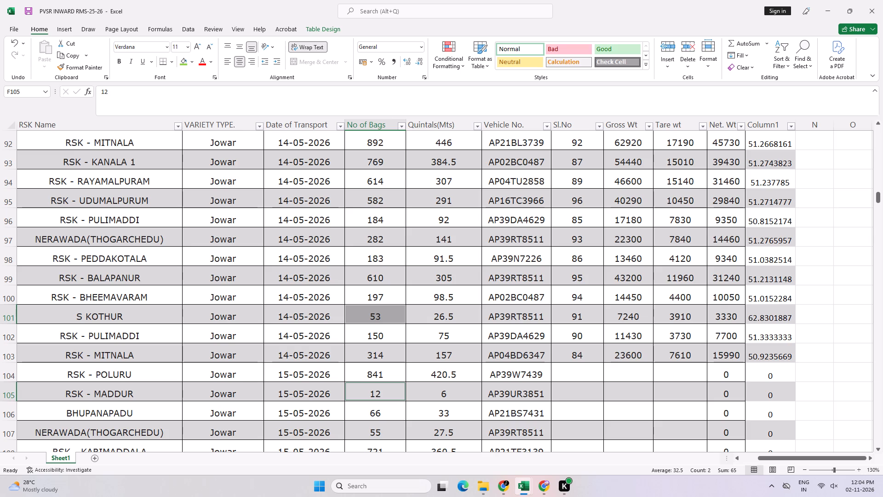
Enter serial number 102 in the 12-bag RSK - MADDUR row dated 15-05-2026.
left_click(591, 400)
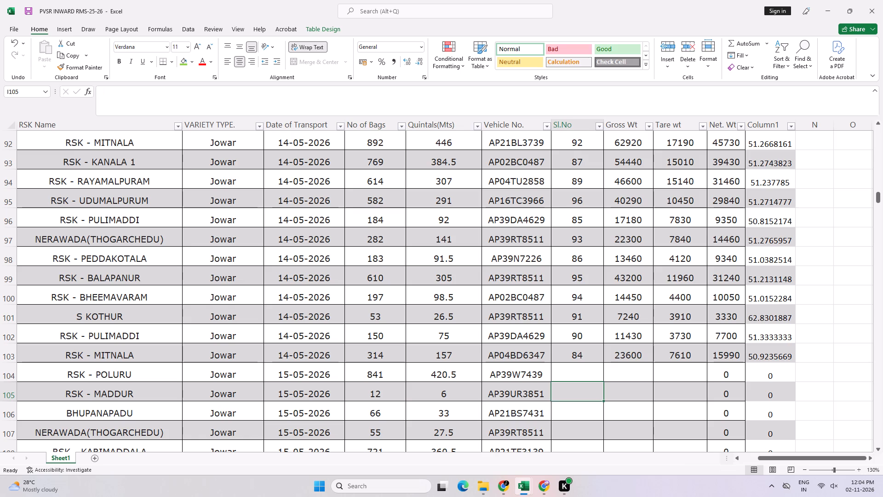
type("102")
key("Right")
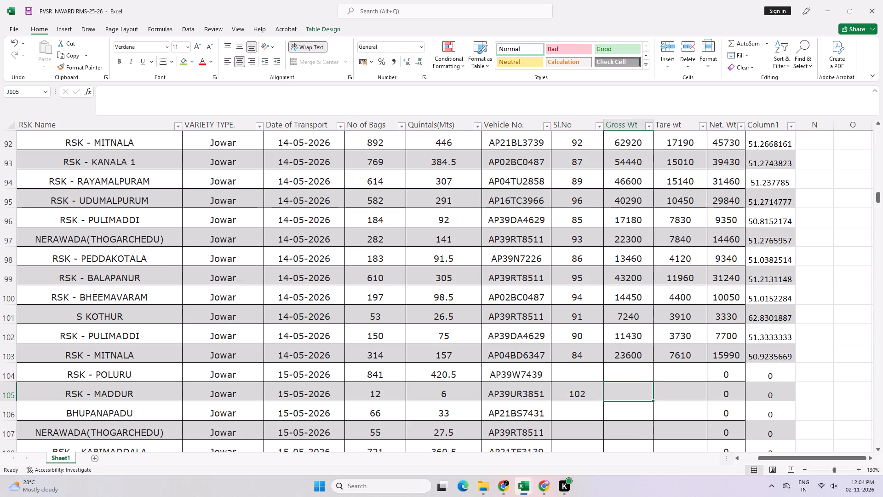
key("Right")
key("Right")
key("Left")
key("Left")
left_click(847, 409)
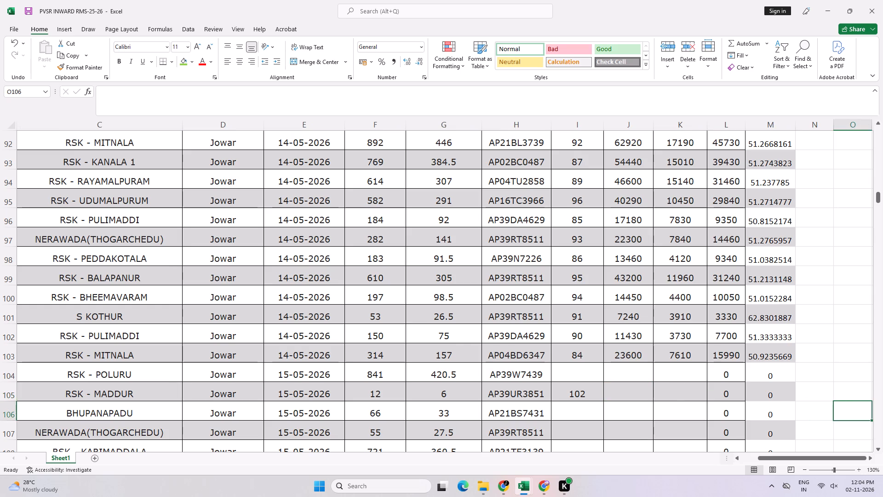
left_click(821, 398)
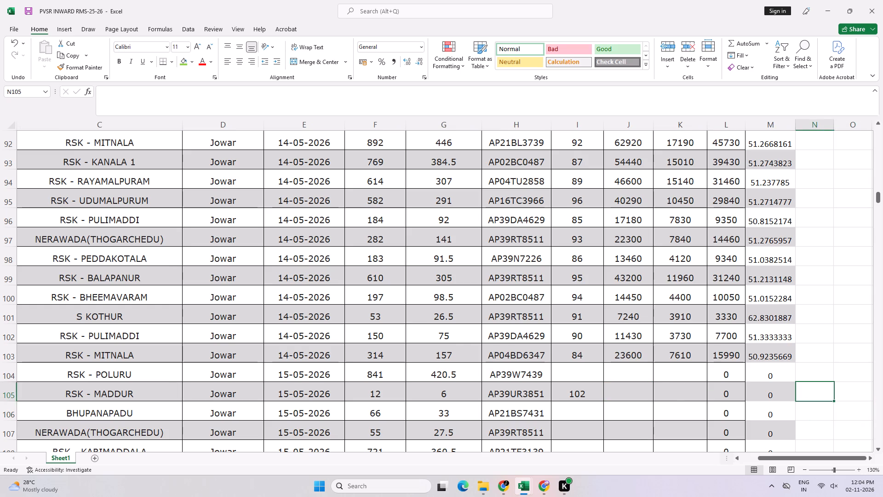
left_click(774, 323)
left_click(805, 314)
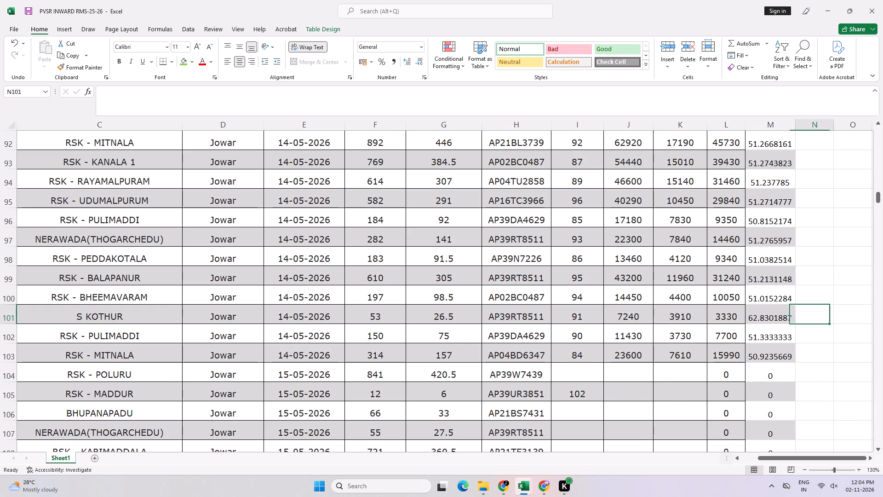
key("equal")
key("Left")
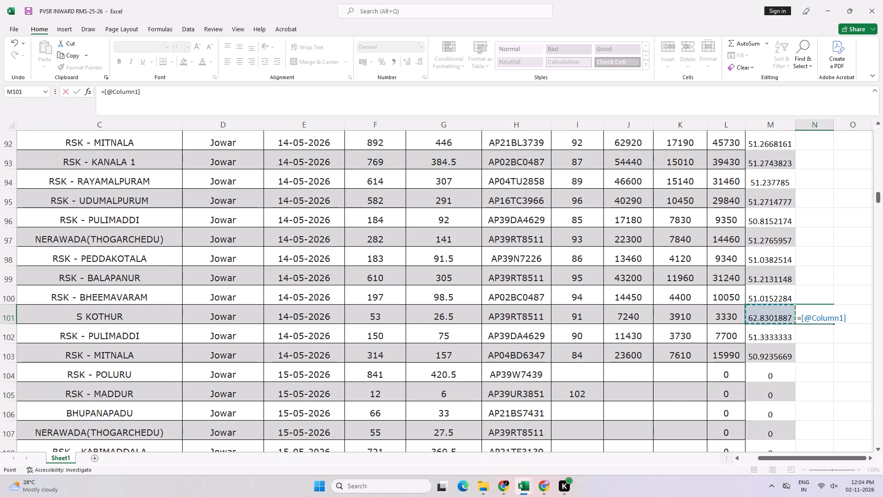
key("Left")
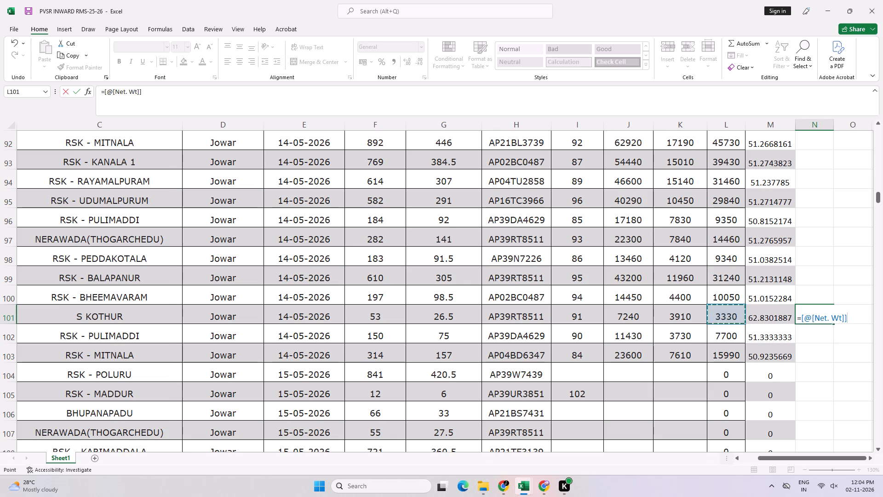
key("slash")
type("50")
key("BackSpace")
type("1.2")
key("Return")
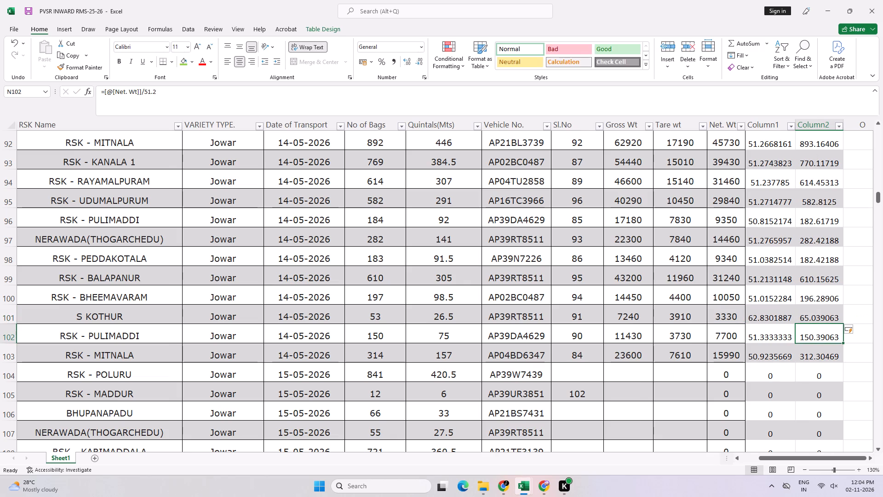
key("Up")
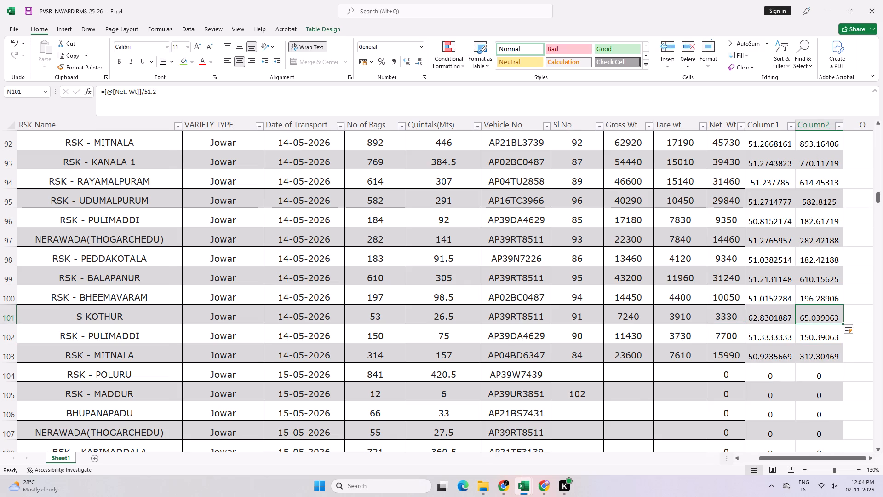
Compare the S KOTHUR row's calculated bag count with its bags summed with the BHUPANAPADU row's and with the RSK - MADDUR row's.
left_click(393, 317)
left_click(364, 414, "ctrl")
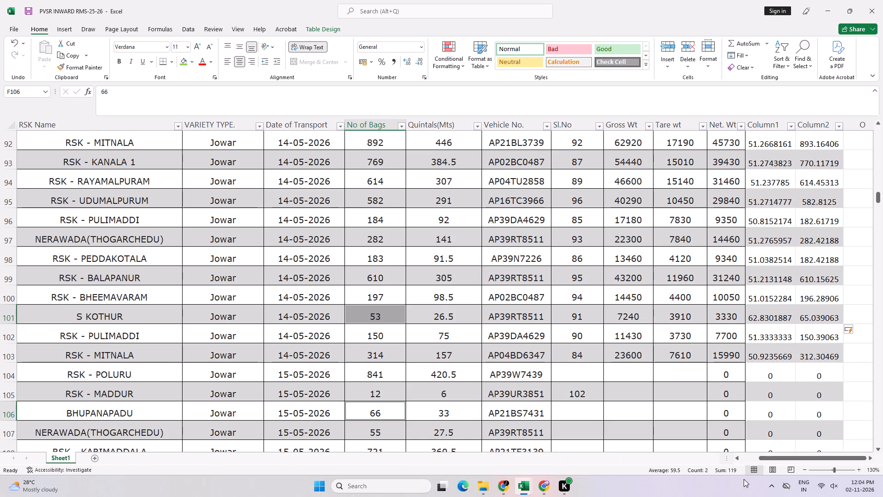
left_click(817, 311)
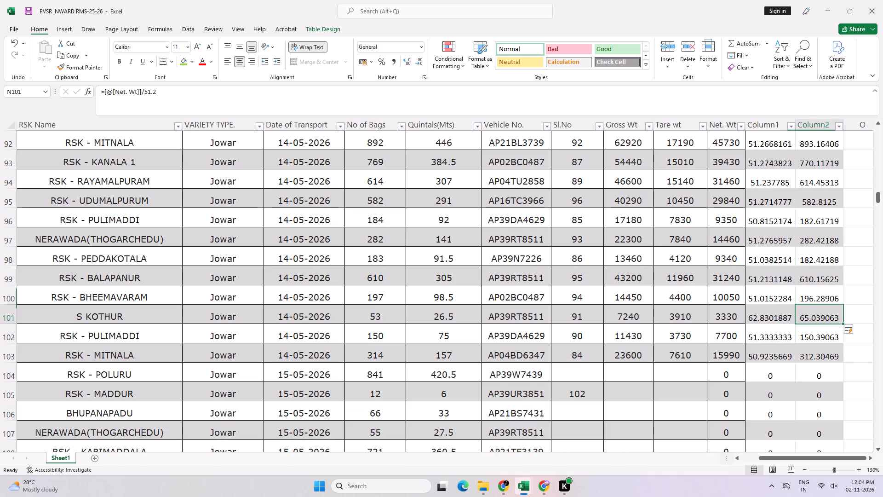
left_click(380, 312)
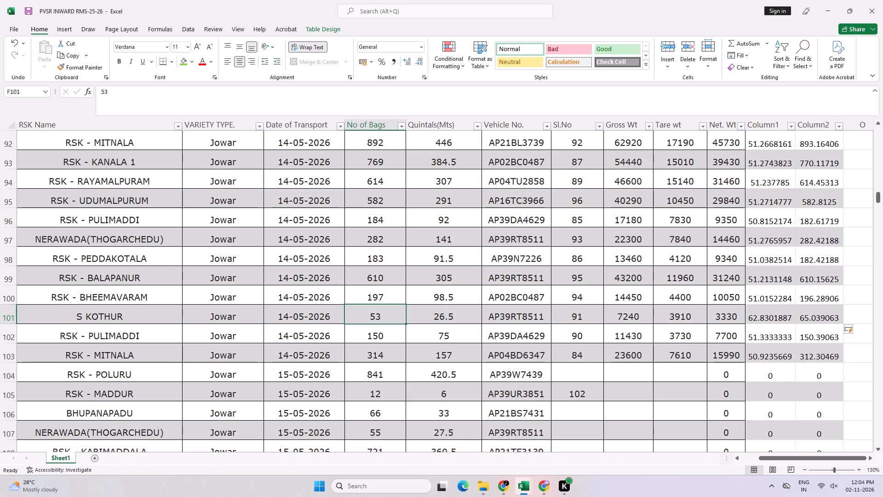
left_click(378, 391, "ctrl")
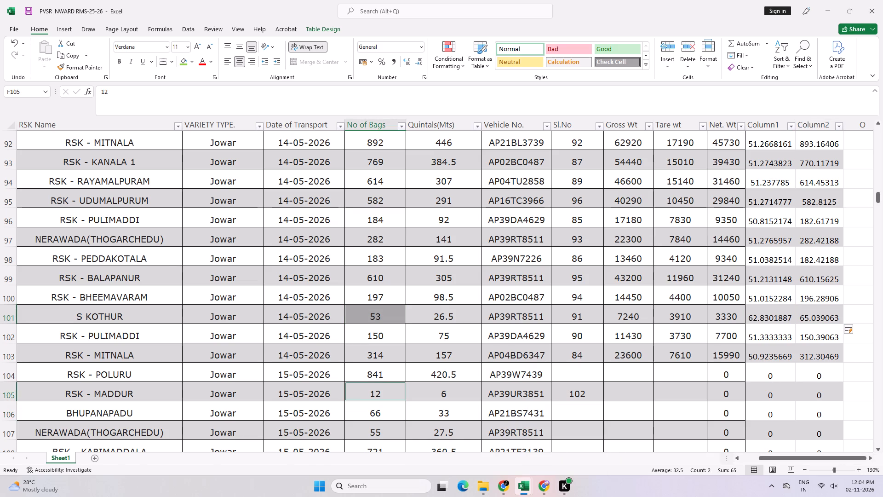
left_click(814, 321)
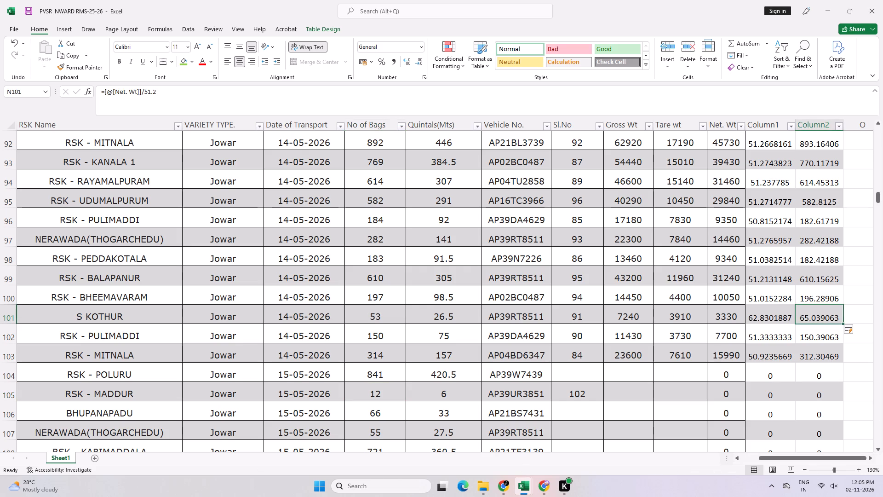
left_click(785, 319)
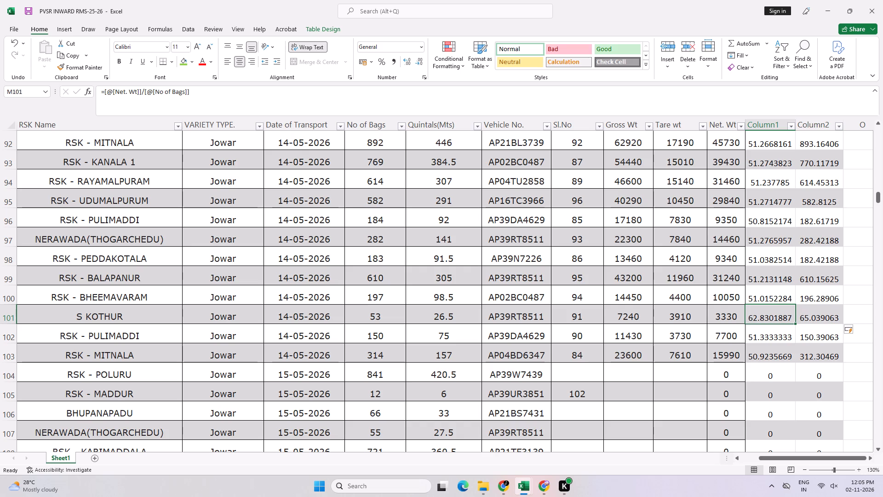
left_click(794, 319)
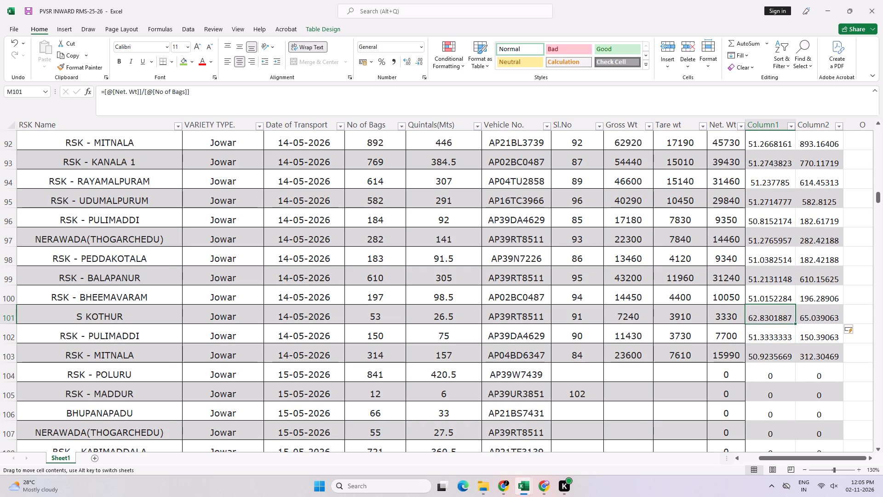
Select the empty serial number cell in the 841-bag RSK - POLURU row dated 15-05-2026.
left_click(615, 394)
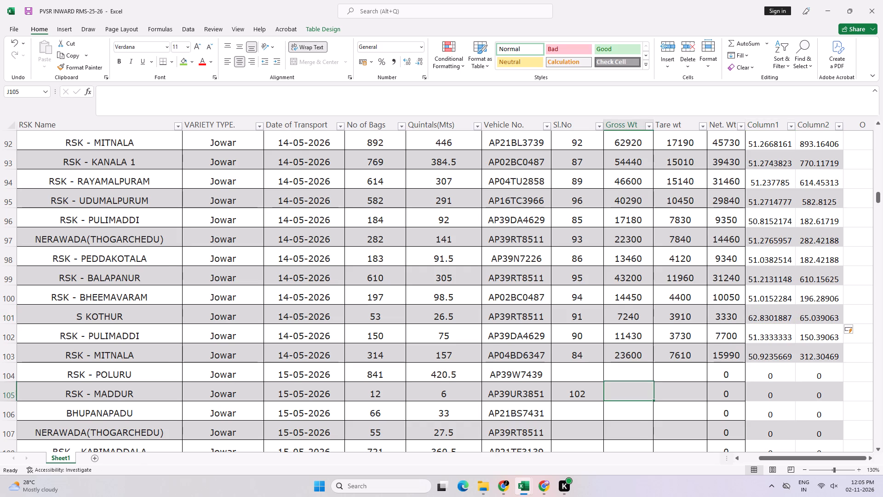
left_click(582, 368)
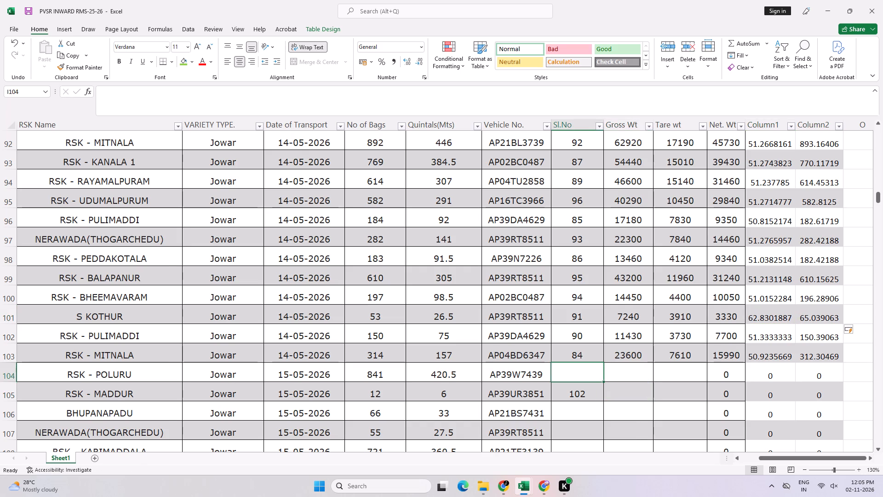
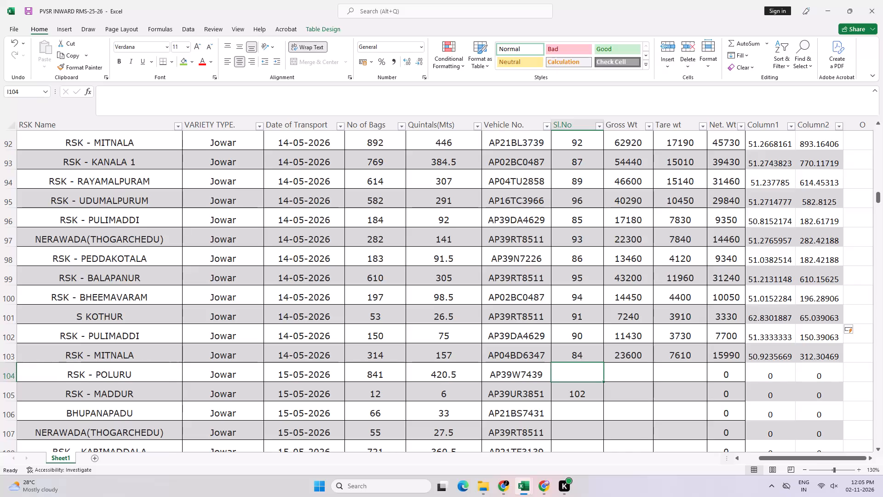
Enter serial number 103, gross weight =48550 and tare weight =12620 in the 900-bag RSK - MITNALA row dated 15-05-2026.
scroll(617, 379, "down", 2)
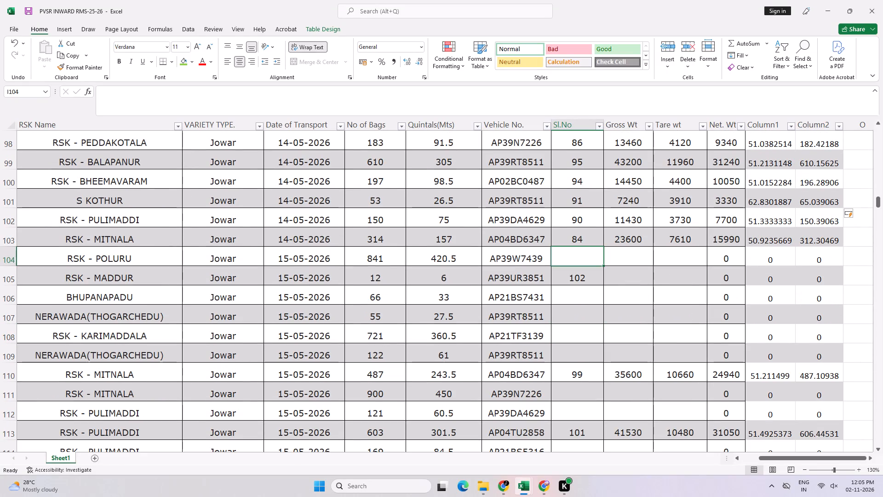
left_click(568, 400)
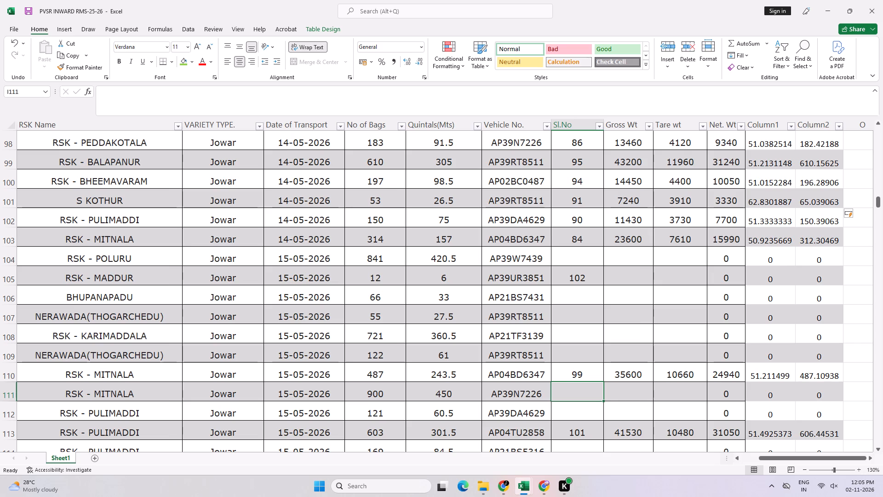
type("10")
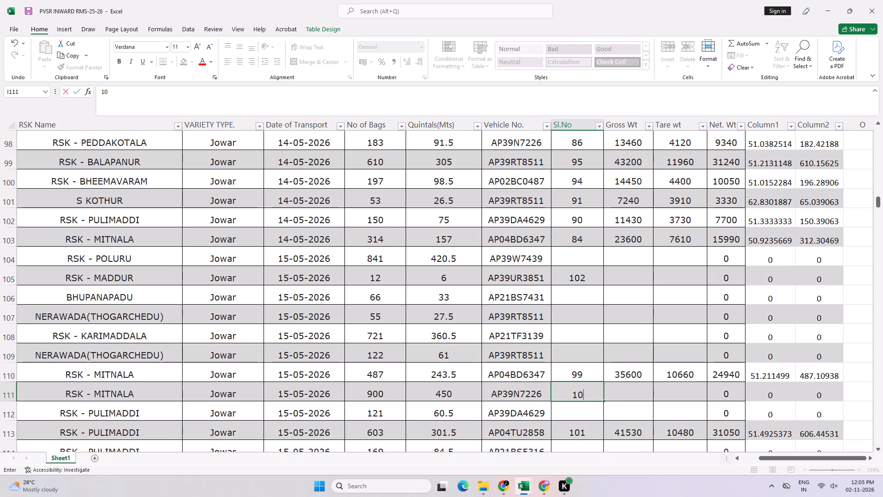
key("3")
key("Tab")
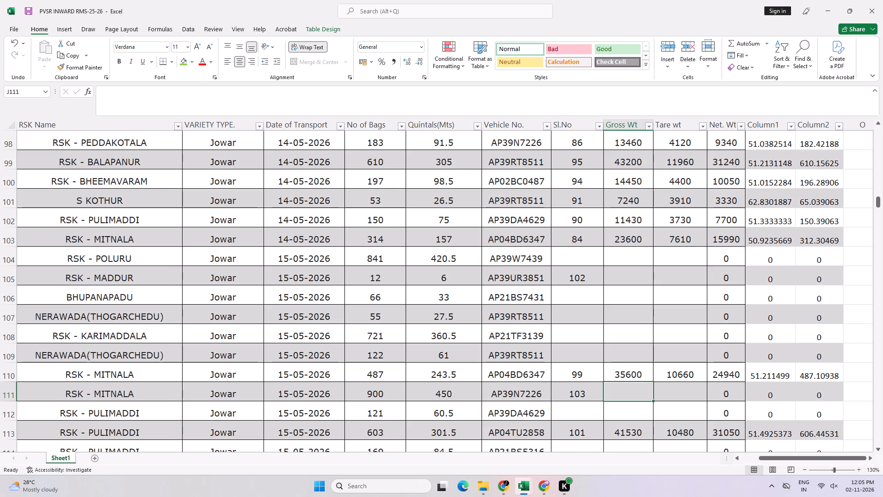
type("=48")
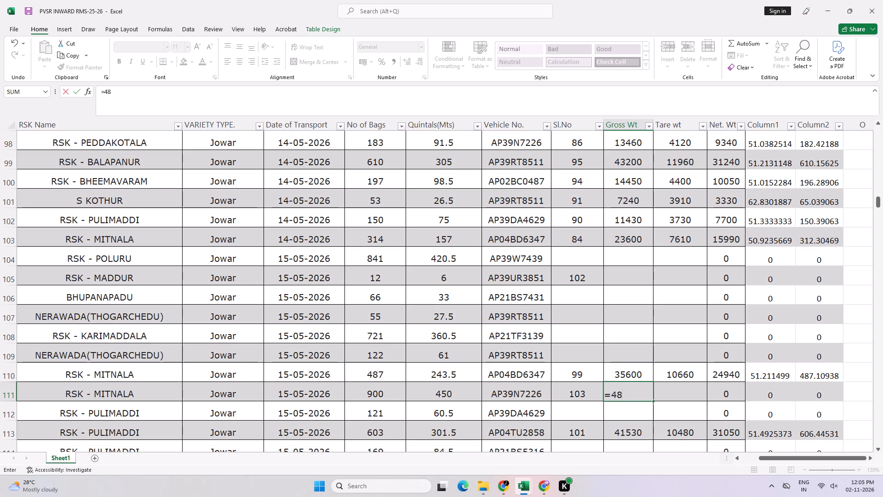
type("550")
key("Tab")
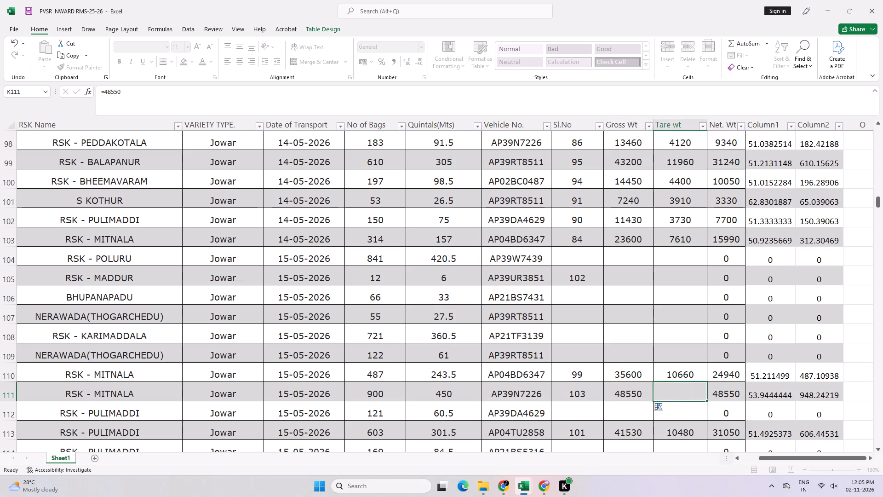
key("equal")
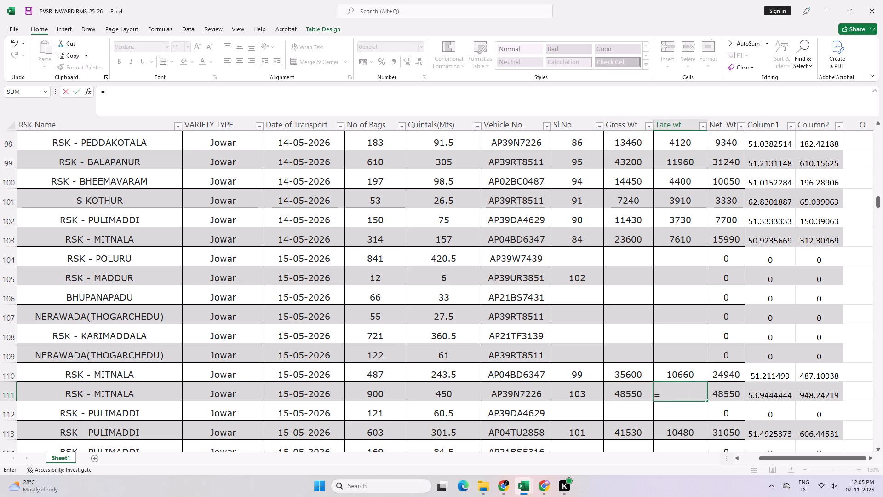
type("12")
type("620")
key("Tab")
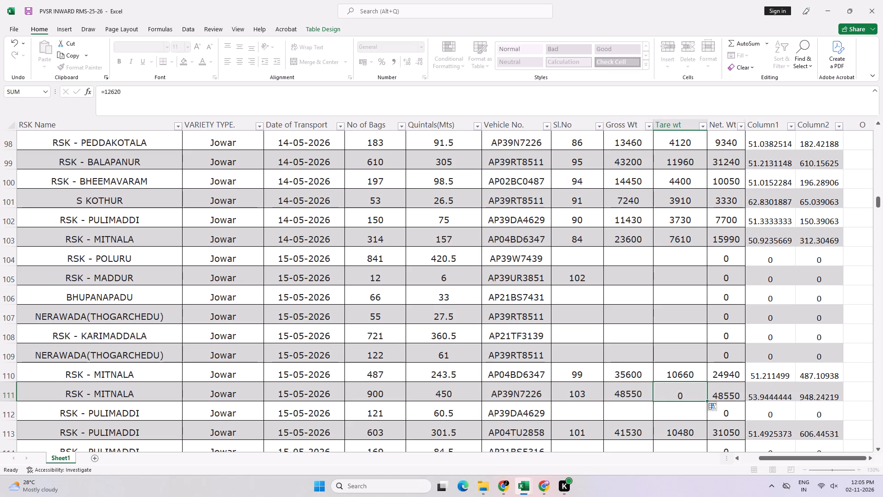
Add 14360 to the gross weight and 4110 to the tare weight in the 900-bag RSK - MITNALA row, and save.
key("Left")
key("Left")
key("F2")
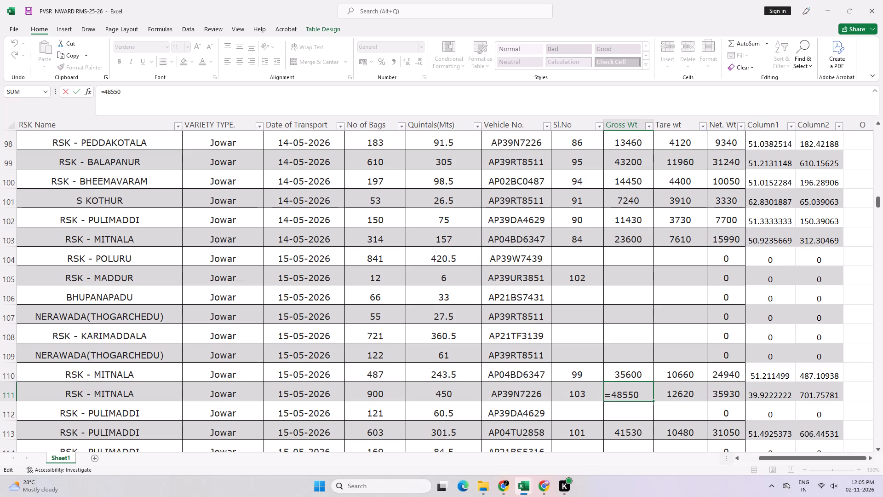
type("+14")
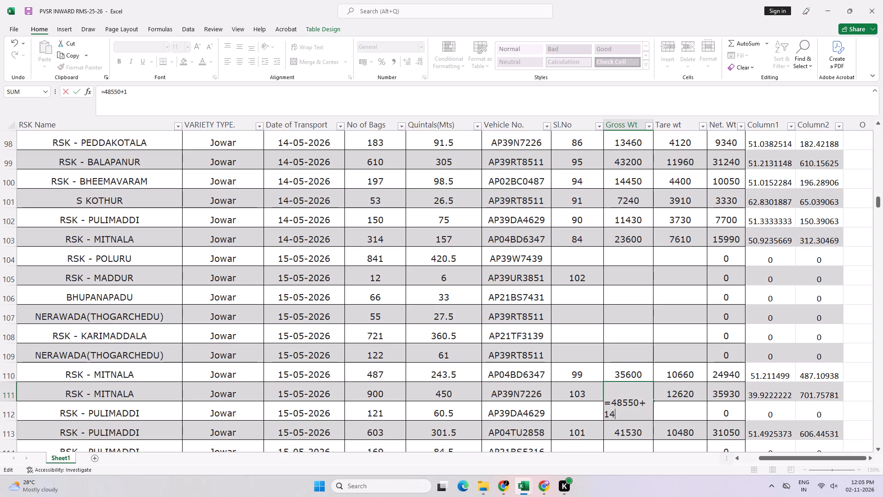
type("360")
key("Tab")
key("F2")
type("+4110")
key("Tab")
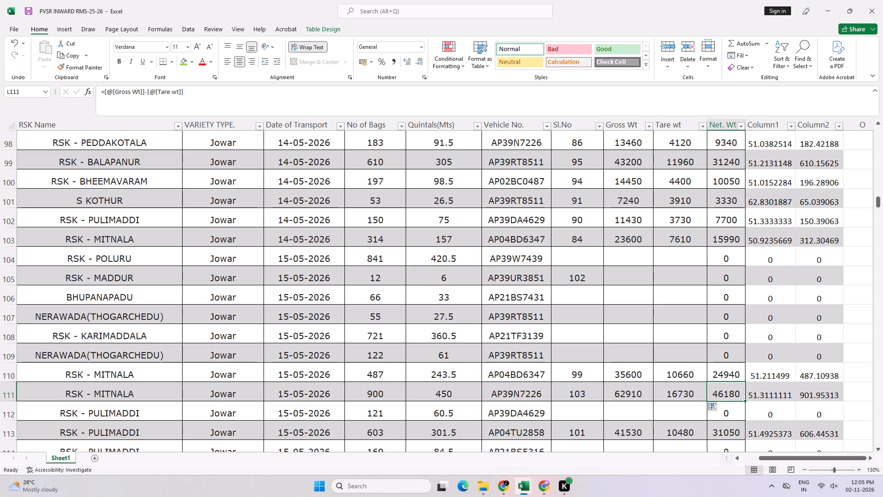
key("Left")
key("Left")
key("Left")
key("Right")
key("ctrl+s")
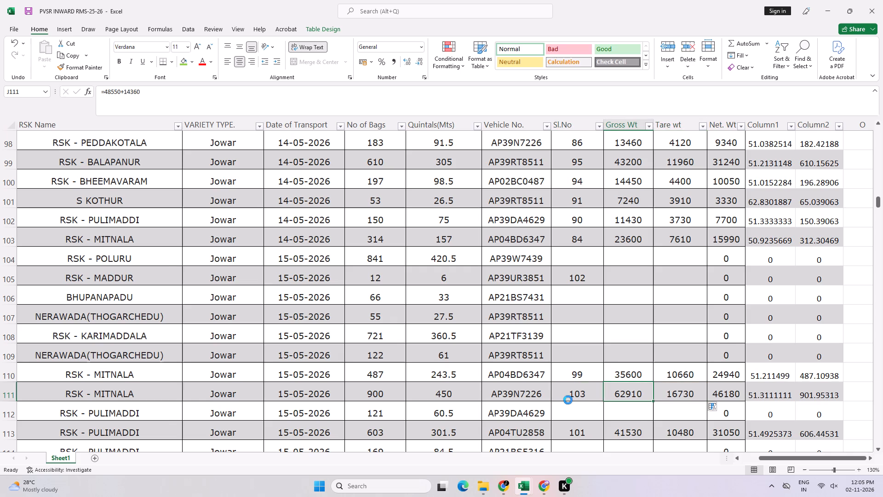
Enter serial number 104 in the 603-bag RSK - PULIMADDI row dated 15-05-2026 at row 120.
key("Up")
key("Up")
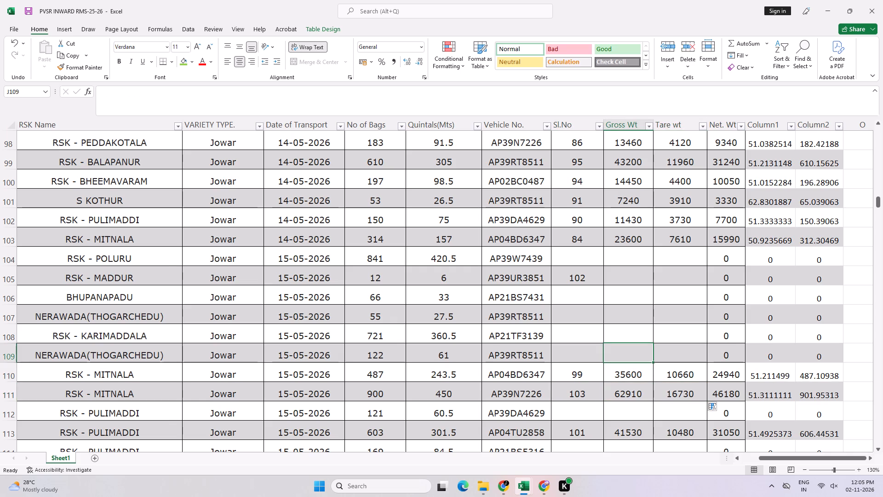
key("Left")
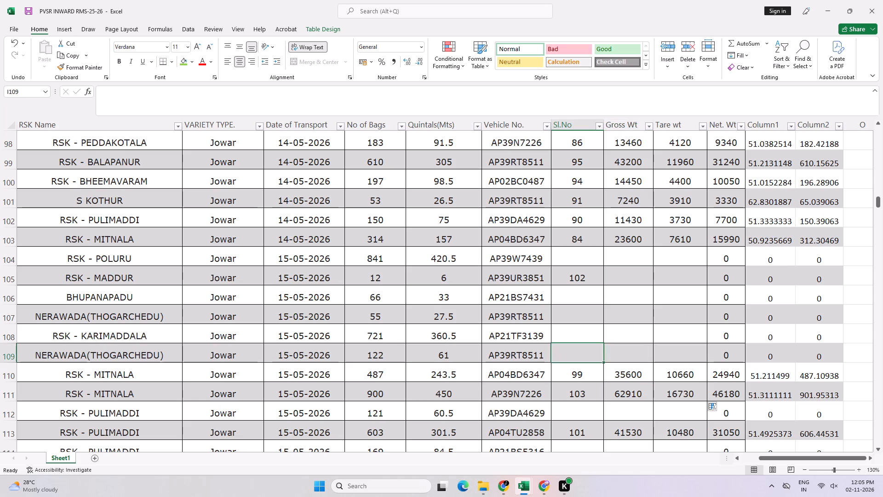
key("Down")
key("Down")
key("Down")
key("Down")
key("Down")
key("Down")
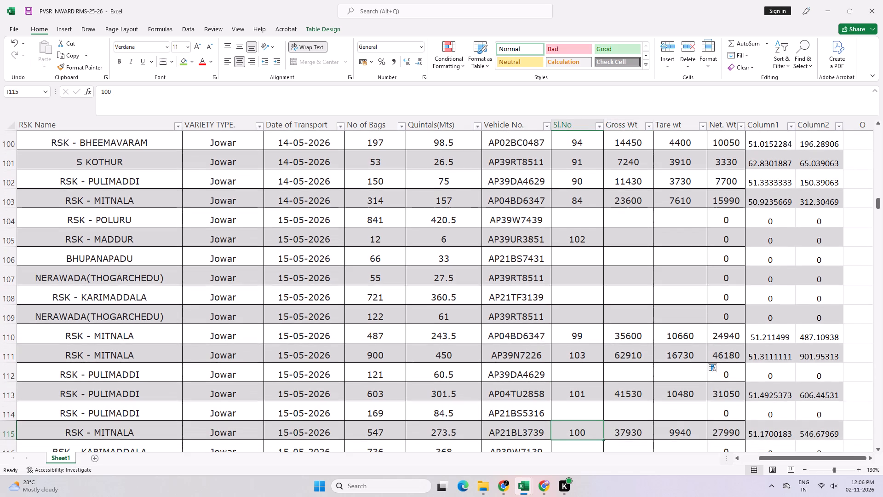
key("Down")
key("Down")
key("Down")
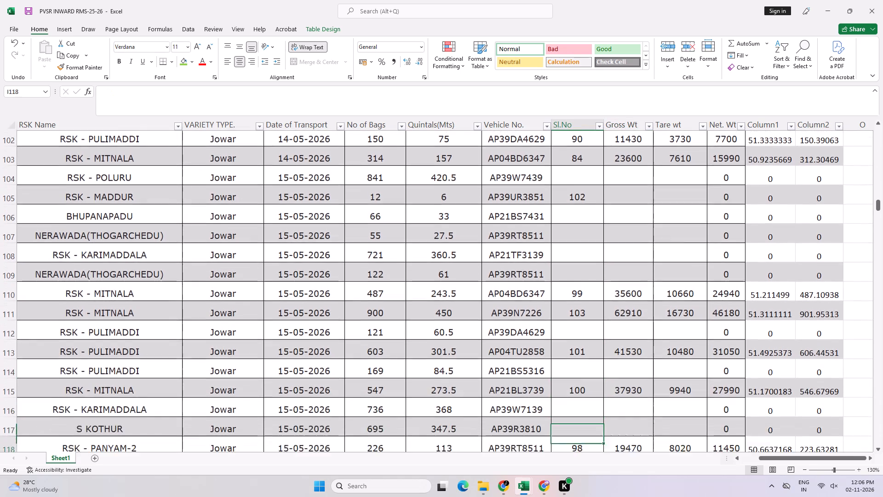
key("Down")
key("Down")
key("Down")
key("Down")
key("Up")
key("Up")
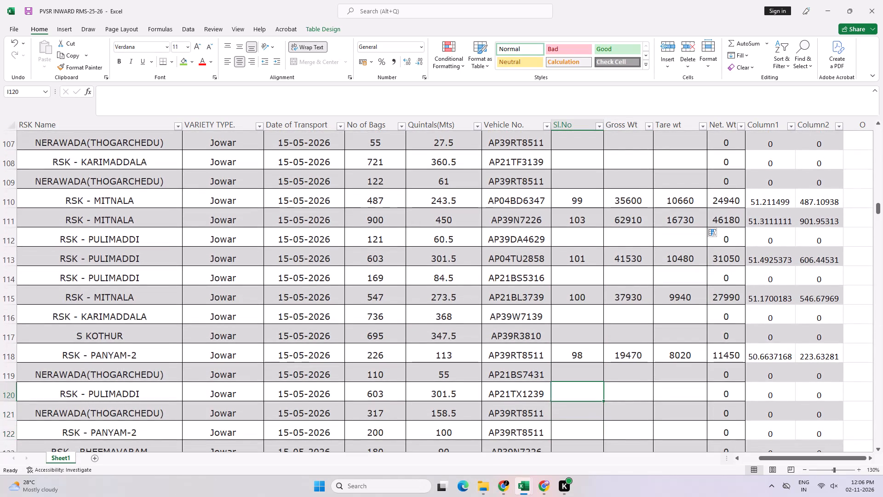
type("104")
key("Right")
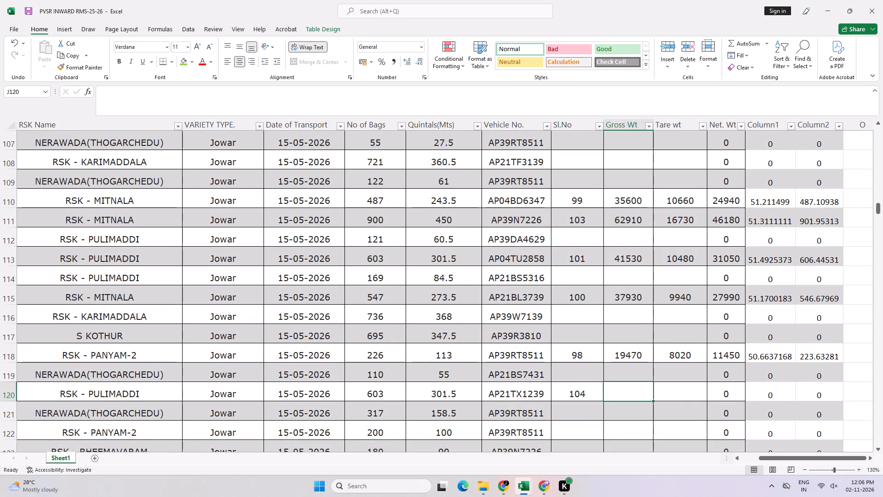
Enter gross weight =41900 and tare weight =11040 for serial number 104, and save the workbook.
key("equal")
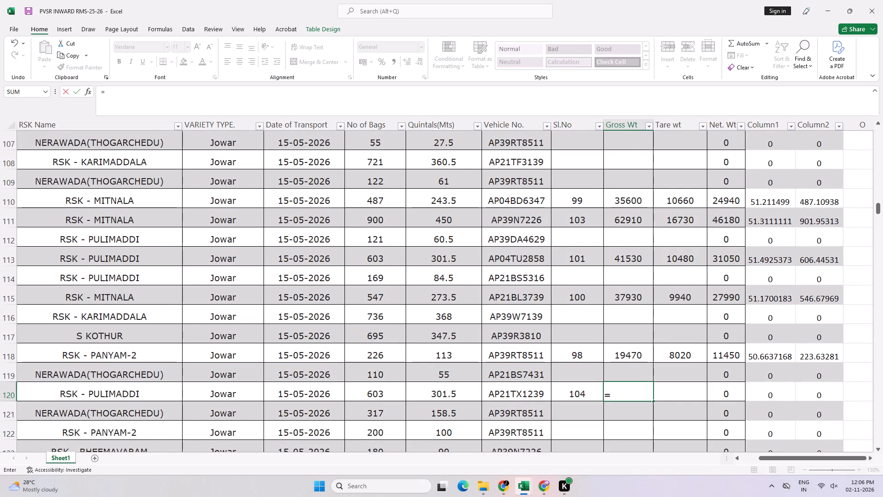
type("10")
key("BackSpace")
key("BackSpace")
type("41900")
key("Tab")
type("=11040")
key("Tab")
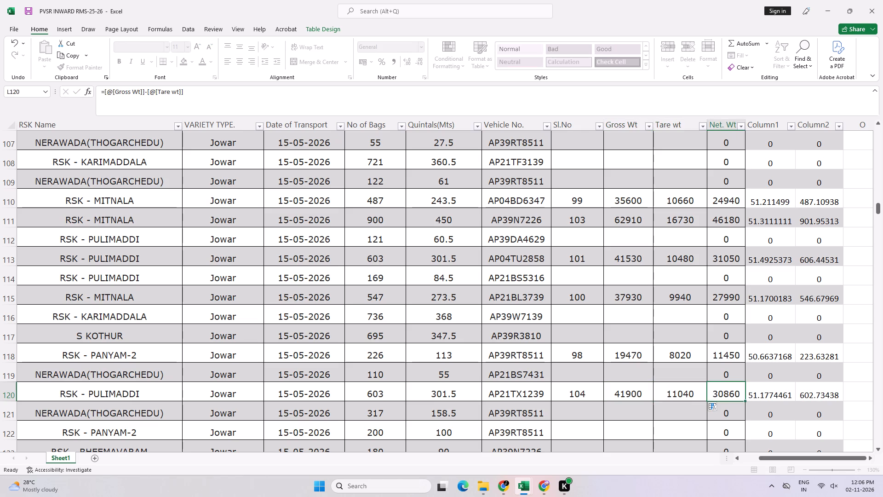
key("Left")
key("Left")
key("Left")
key("ctrl+s")
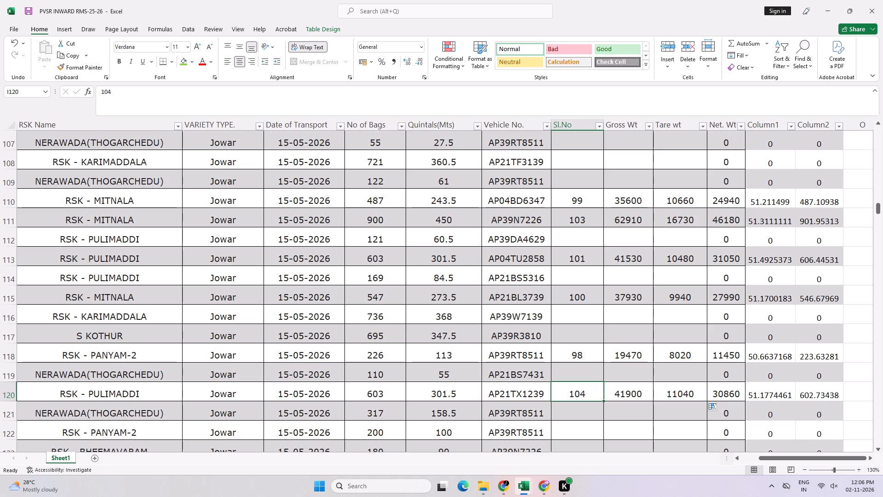
Enter serial number 105 in the 121-bag RSK - PULIMADDI row dated 15-05-2026.
key("Up")
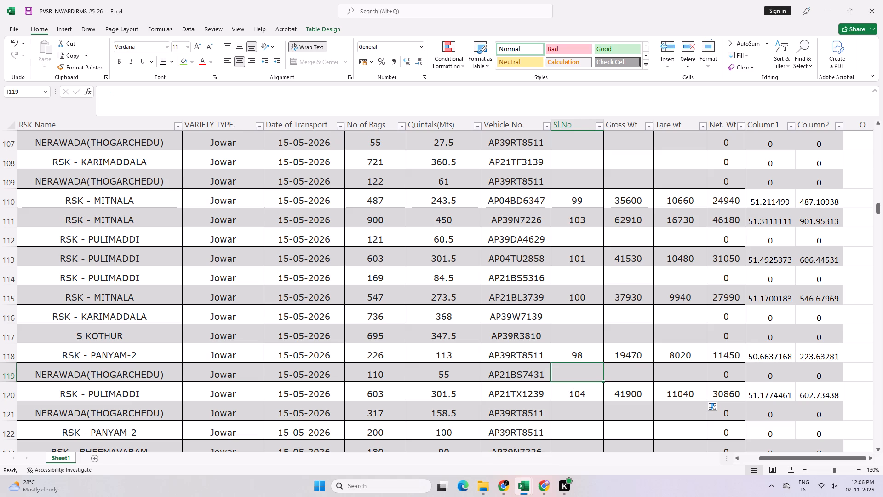
key("Up")
key("Up")
key("Up")
key("Up")
key("Up")
key("Up")
key("Up")
key("Up")
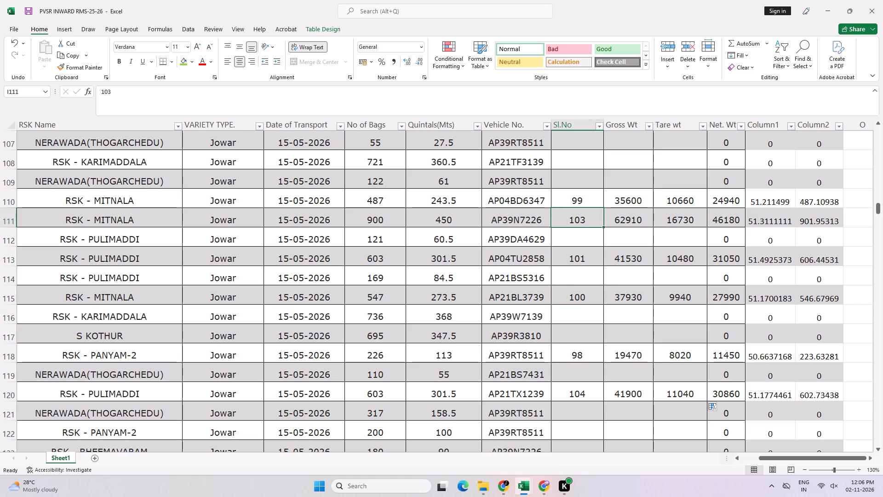
key("Down")
type("105")
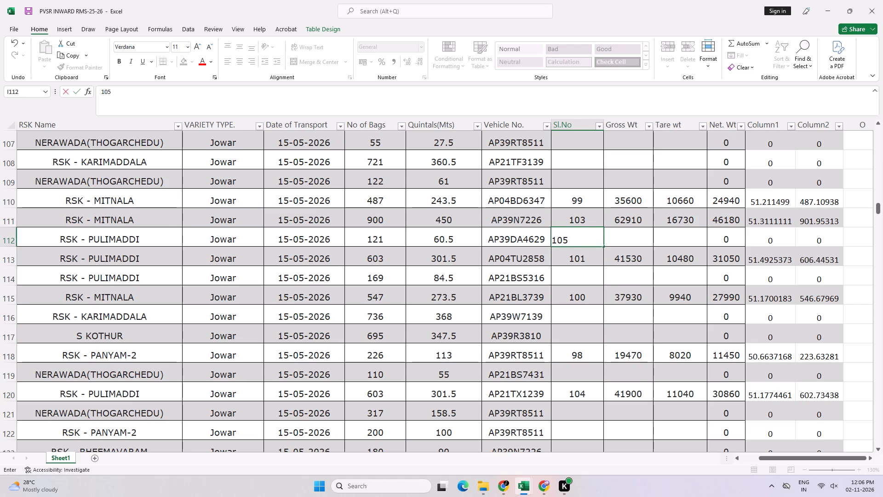
key("Right")
Enter gross weight =9920 and tare weight =3730 for serial number 105, and save the workbook.
key("equal")
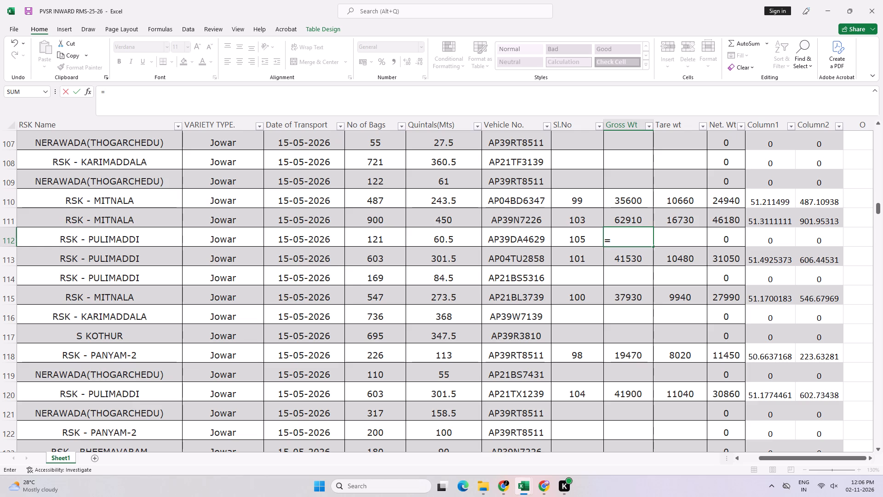
type("9920")
key("Right")
key("equal")
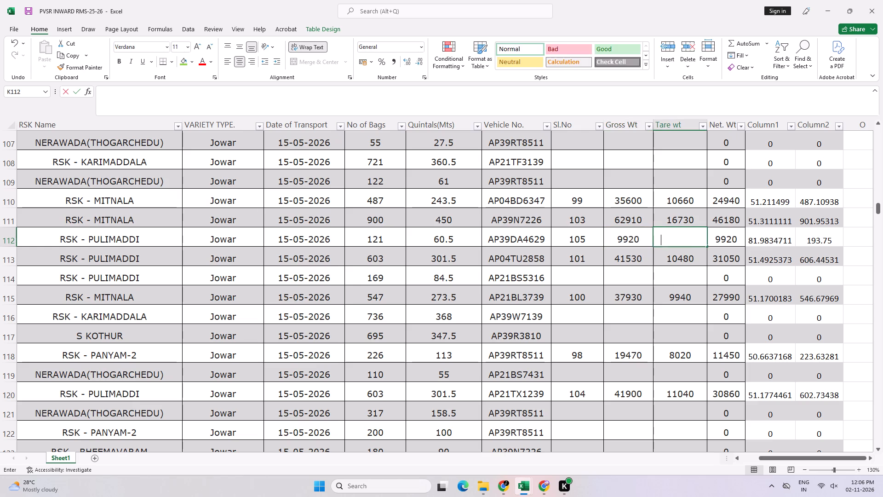
type("3730")
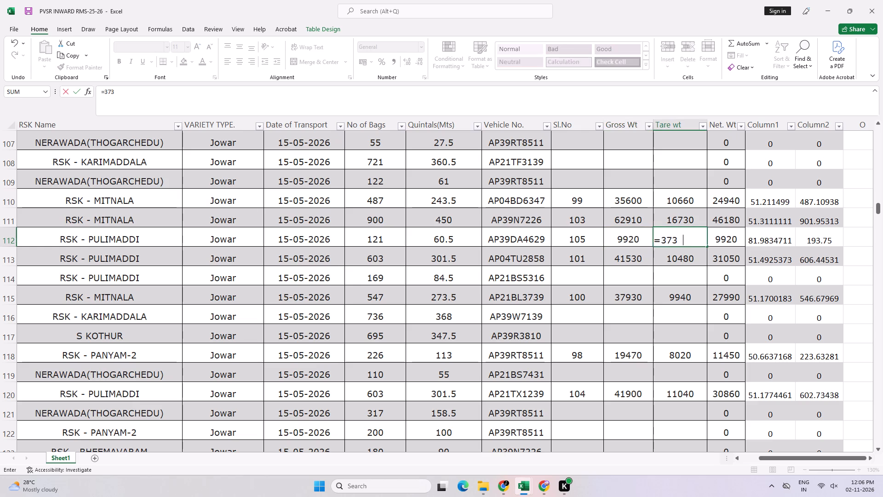
key("Right")
key("Left")
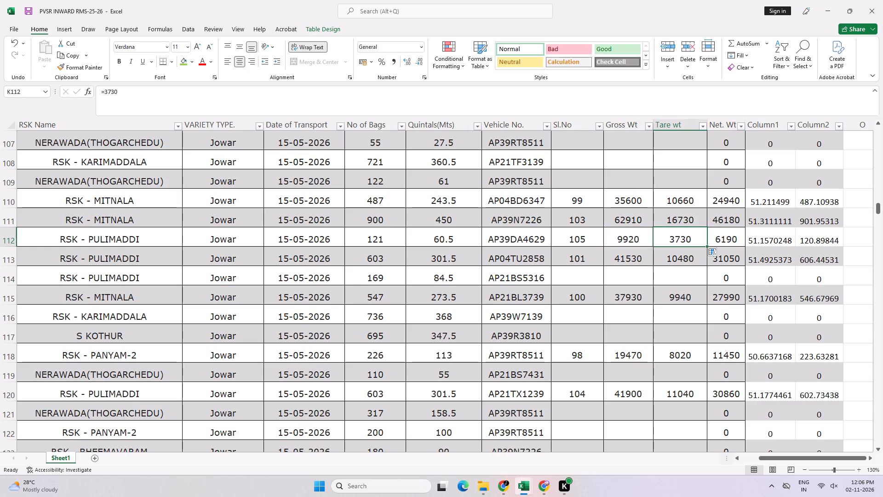
key("Left")
key("Left")
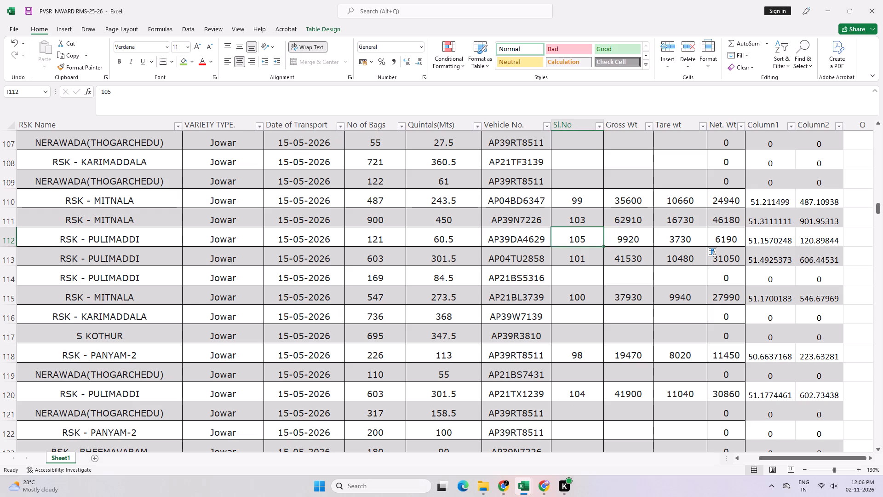
key("ctrl+s")
Find the 200-bag RSK - PANYAM-2 row dated 15-05-2026, enter serial number 106 in it, and save the workbook.
key("Down")
key("Down")
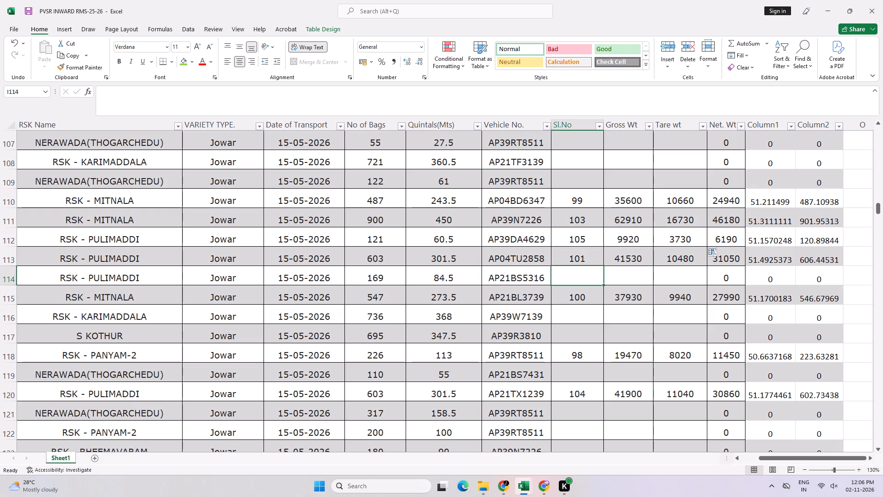
key("Up")
key("Up")
key("Up")
key("Up")
key("Up")
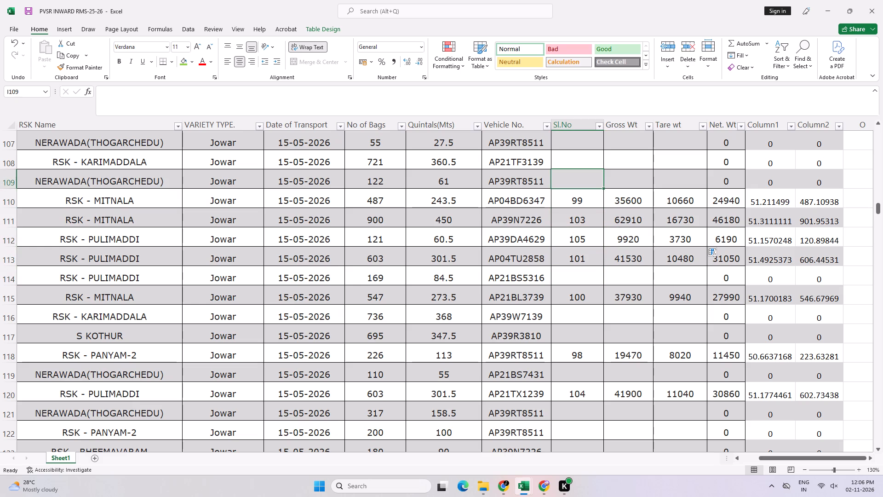
key("Up")
key("Up")
key("Up")
key("Up")
key("Up")
key("Up")
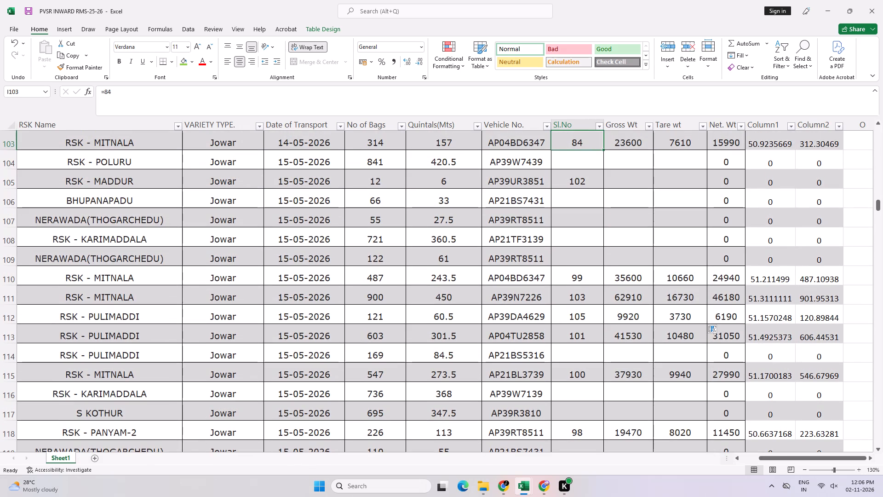
key("Down")
key("Down")
key("Down")
key("Down")
key("Up")
key("Up")
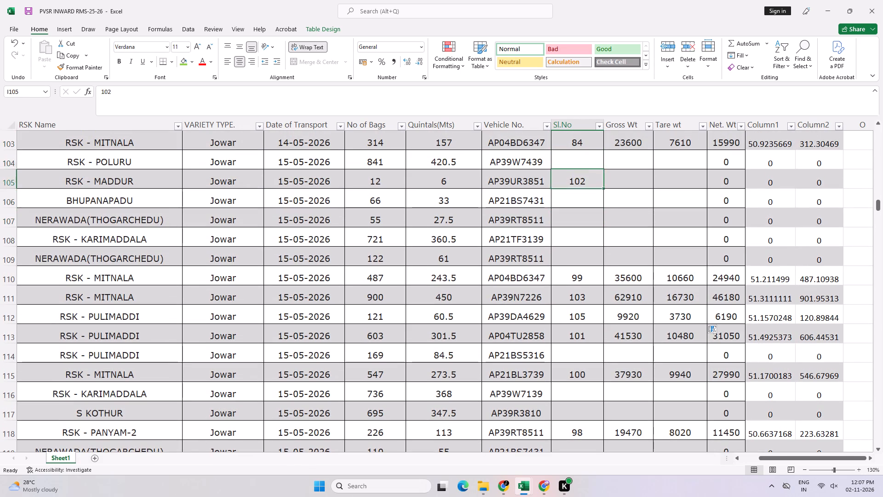
key("Up")
key("Up")
key("Down")
key("Down")
key("Down")
key("Down")
key("Down")
key("Down")
key("Down")
key("Down")
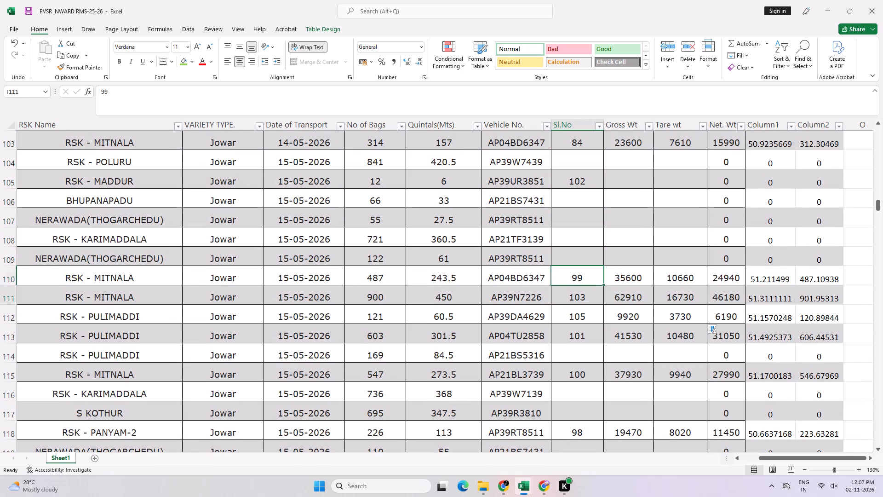
key("Down")
key("Down")
key("Down")
key("Down")
key("Down")
key("Down")
key("Down")
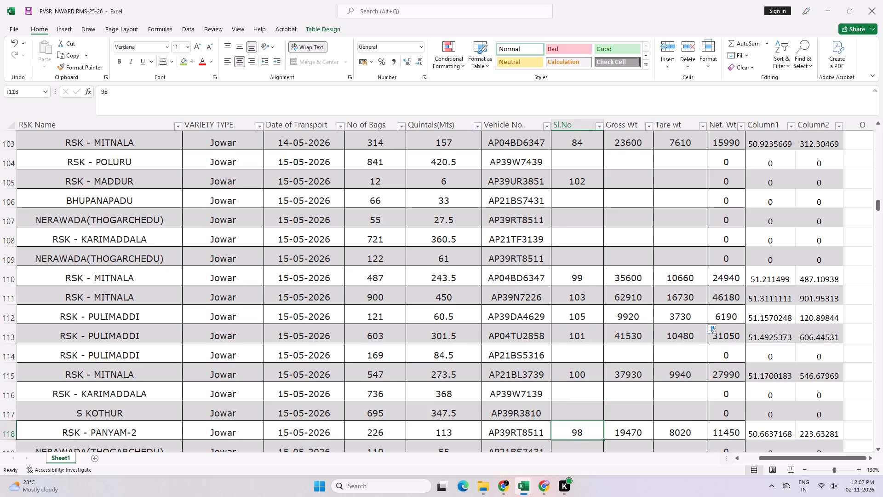
key("Down")
key("Down")
key("Down")
key("Down")
key("Down")
key("Down")
key("Up")
key("Up")
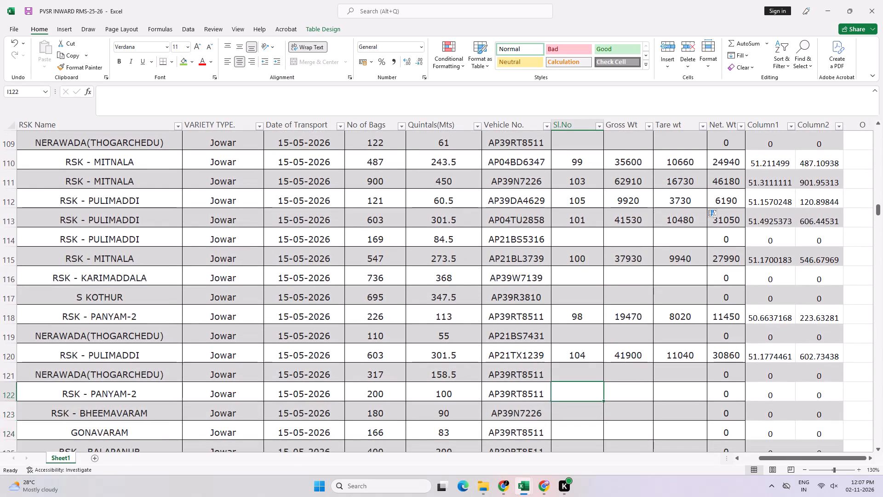
type("10")
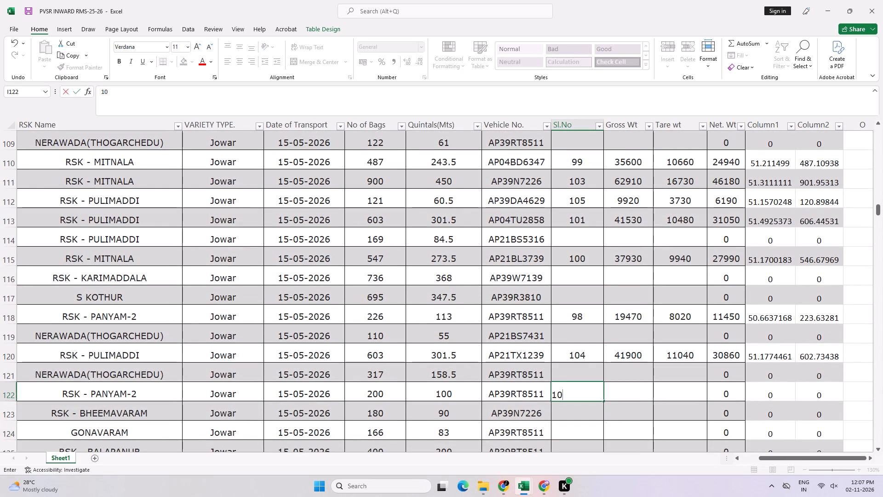
key("6")
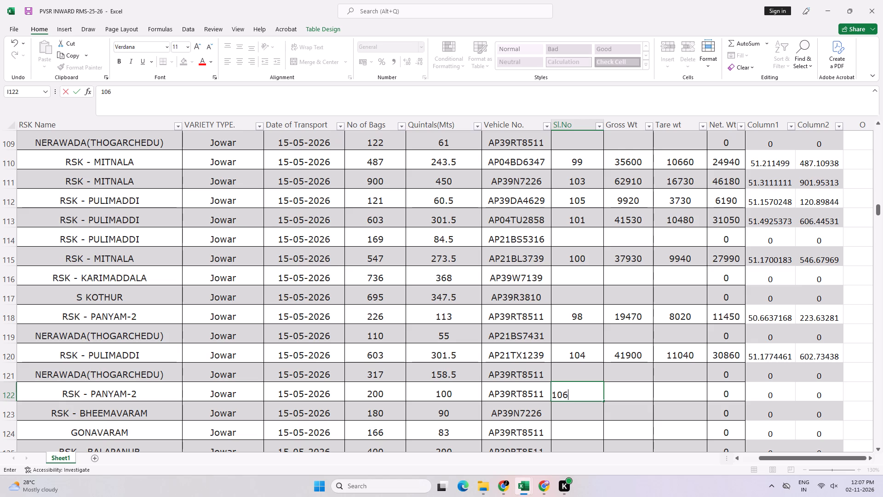
key("Tab")
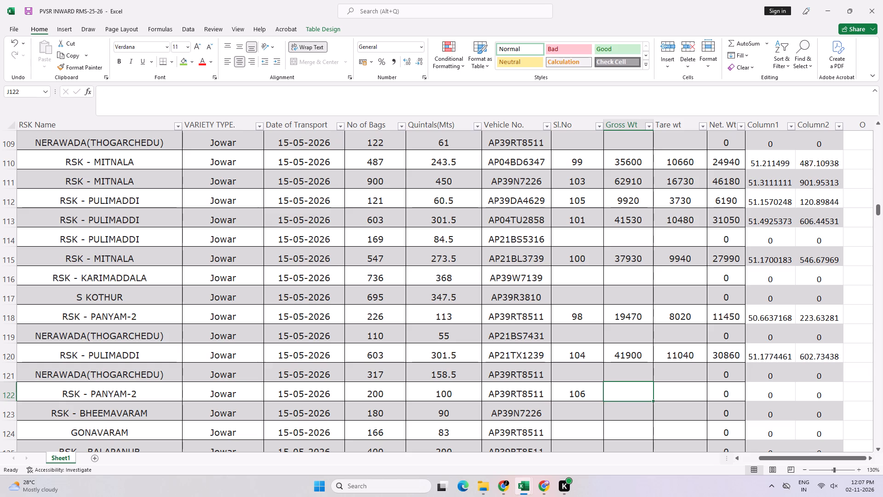
key("ctrl+s")
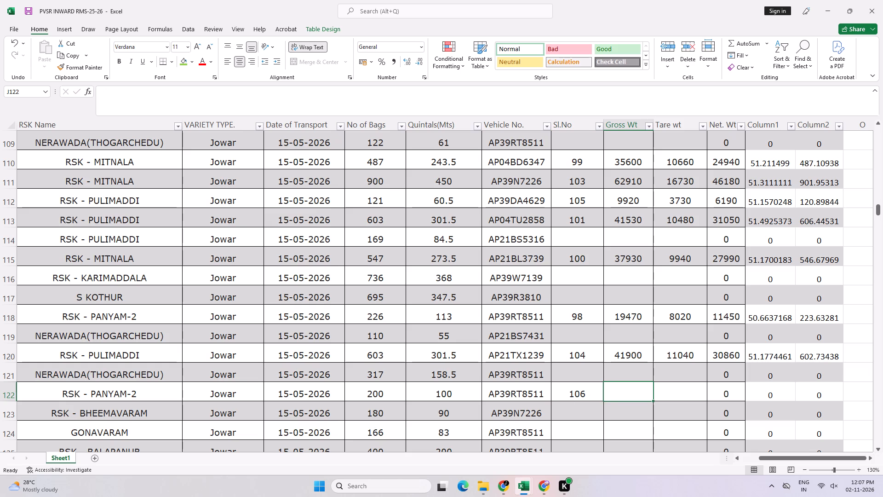
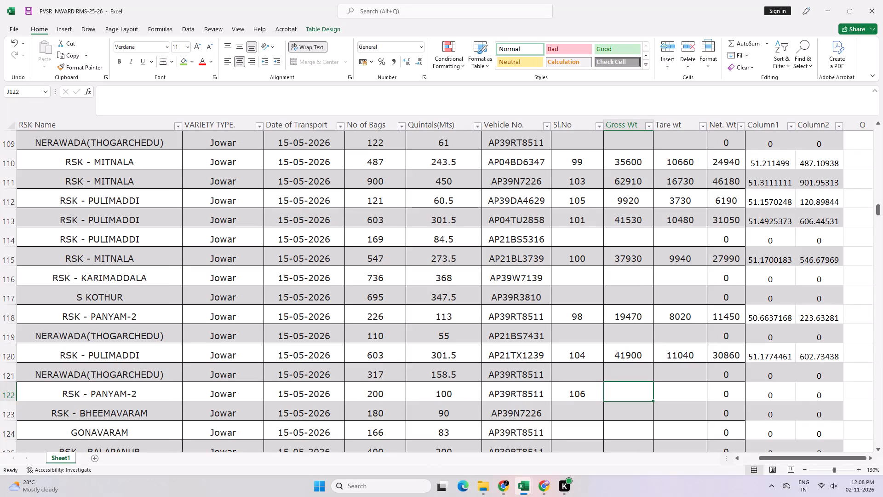
Enter gross weight =14230 and tare weight =3960 for serial number 106, and save the workbook.
key("equal")
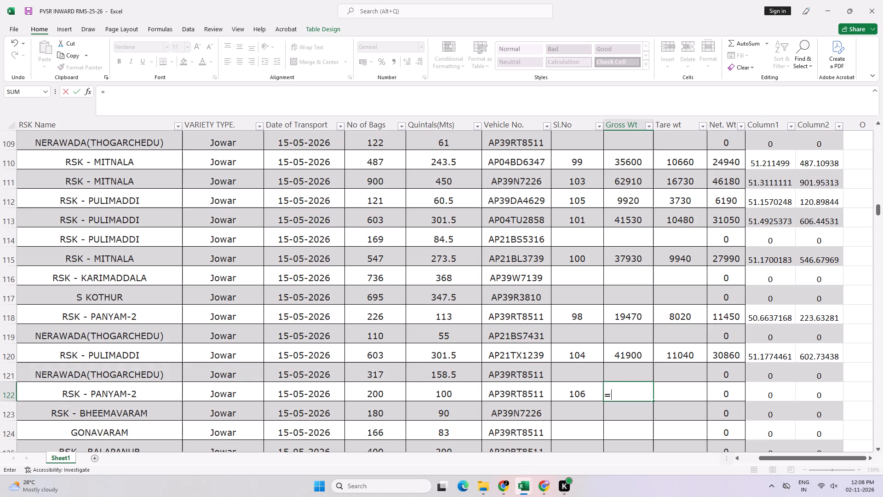
type("14230")
key("Tab")
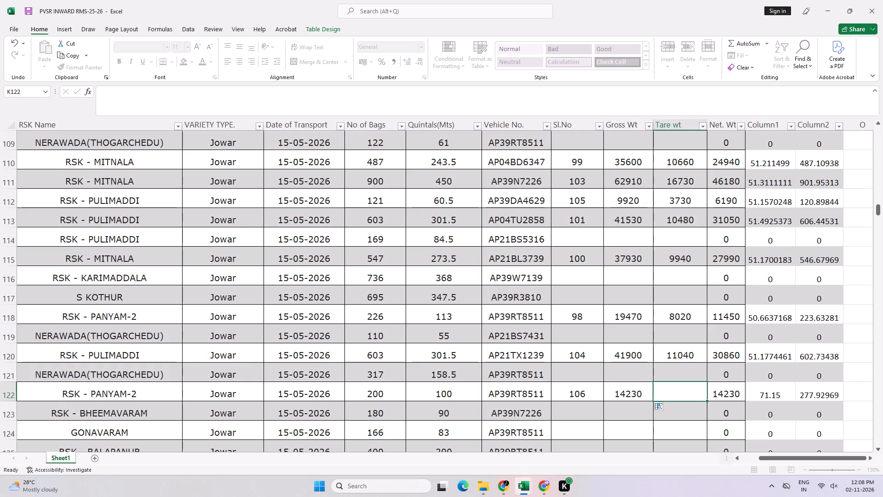
key("equal")
type("39")
key("6")
key("0")
key("Tab")
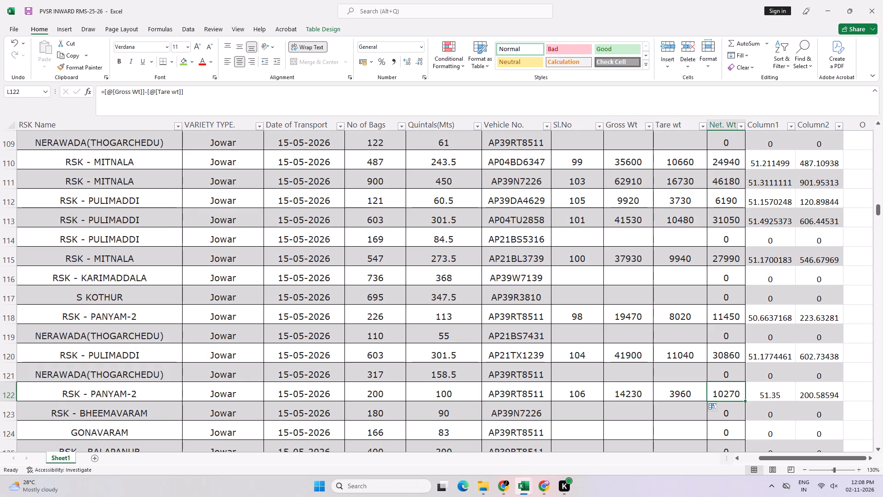
key("Left")
key("Left")
key("Left")
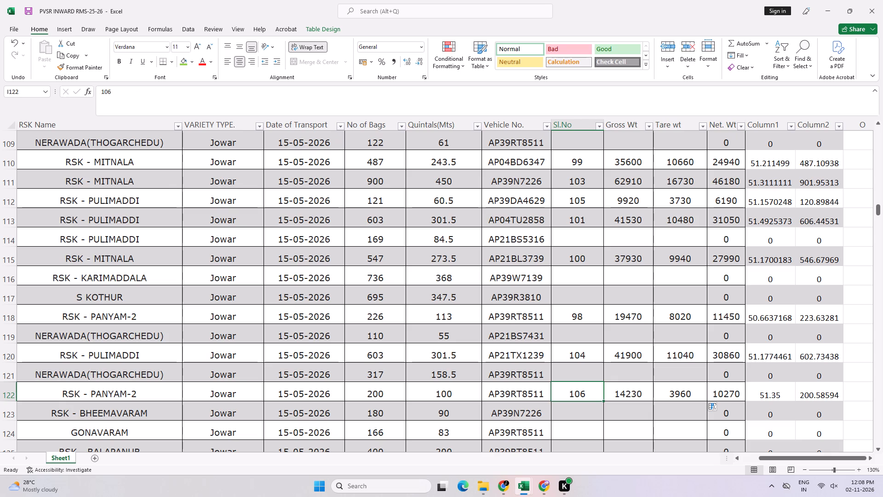
key("ctrl+s")
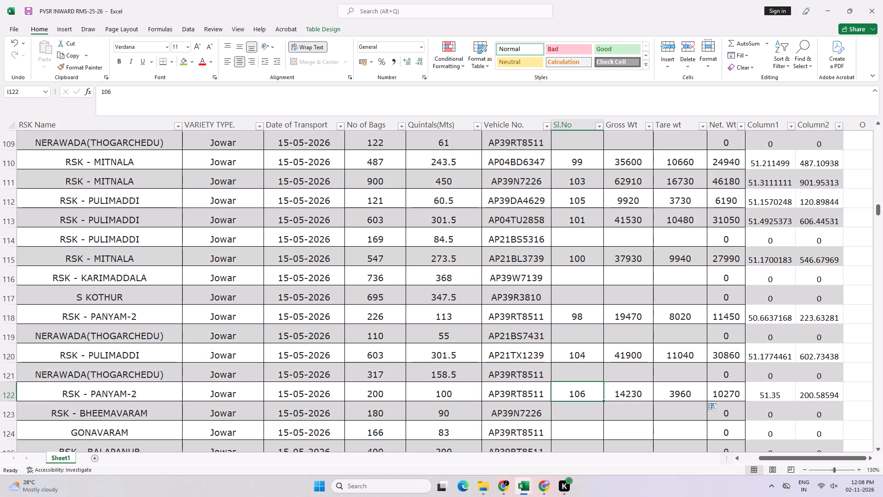
scroll(506, 350, "down", 3)
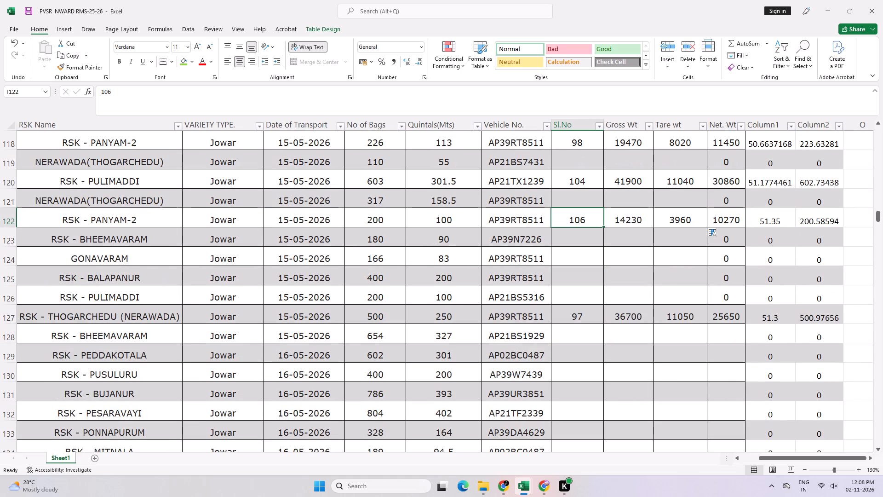
left_click(557, 300)
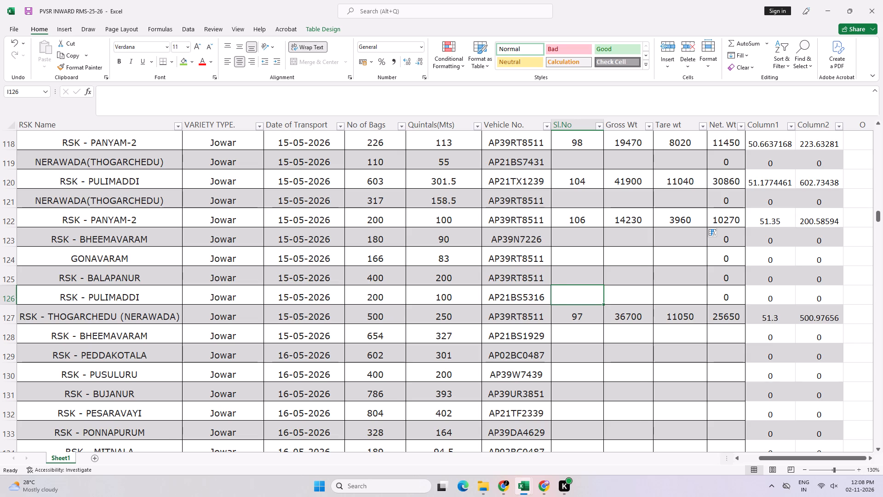
key("Left")
key("Down")
key("Down")
key("Down")
key("Down")
key("Down")
key("Down")
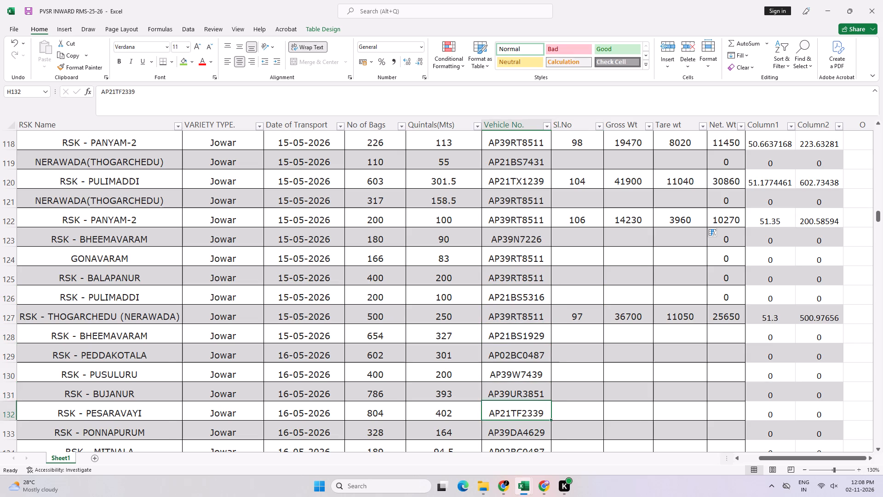
key("Down")
key("Up")
key("Up")
key("Up")
key("Up")
key("Up")
key("Up")
key("Up")
key("Up")
key("Up")
key("Up")
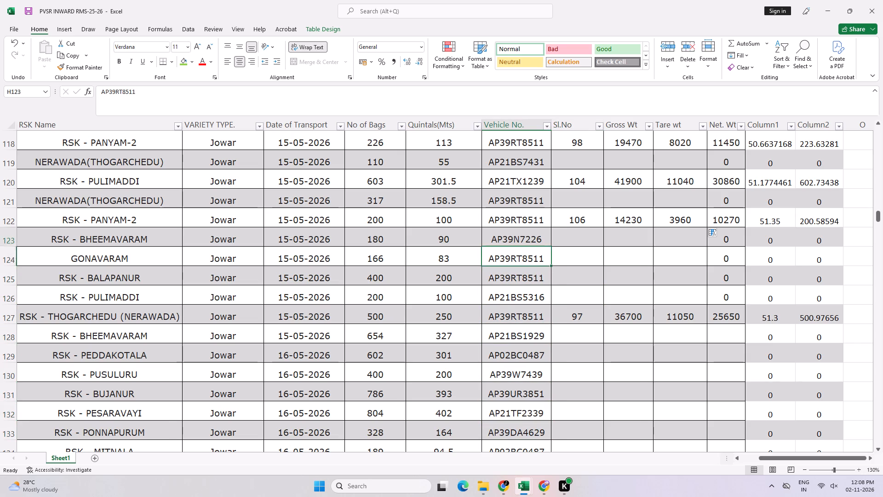
key("Up")
key("Up")
key("Up")
key("Up")
key("Up")
key("Up")
key("Up")
key("Up")
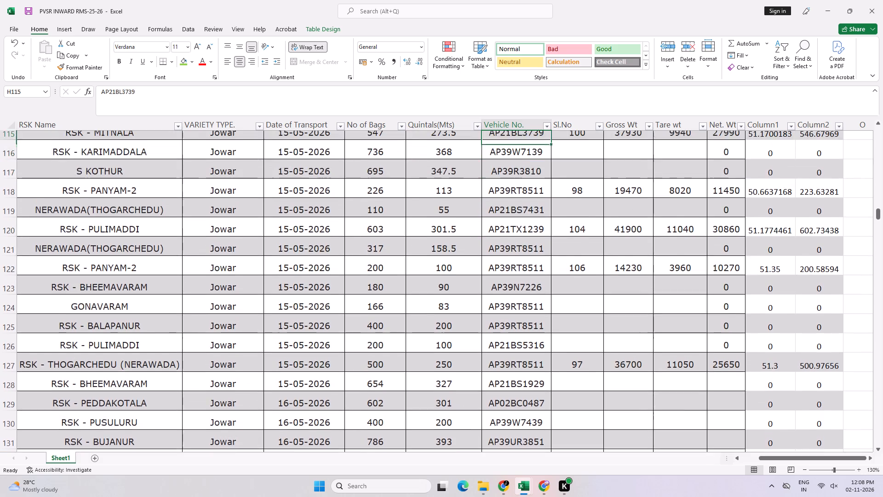
key("Up")
key("Up")
key("Up")
key("Up")
key("Down")
key("Down")
key("Down")
key("Right")
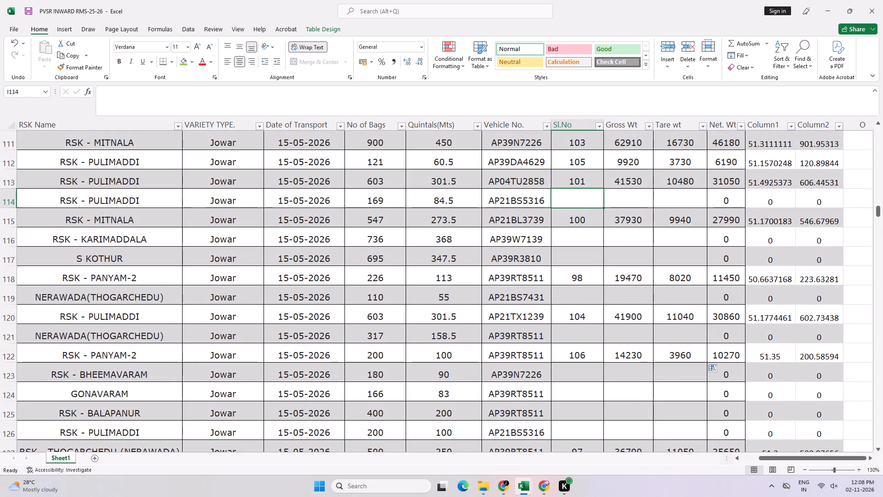
type("10")
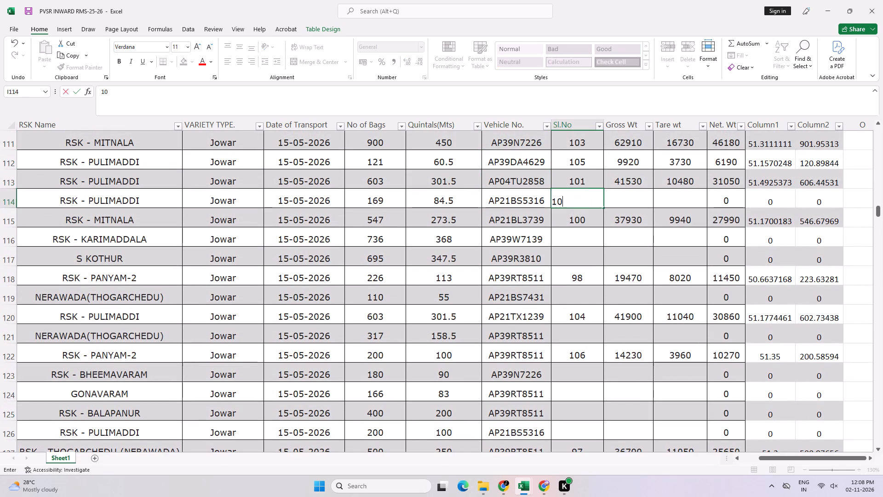
key("7")
key("Tab")
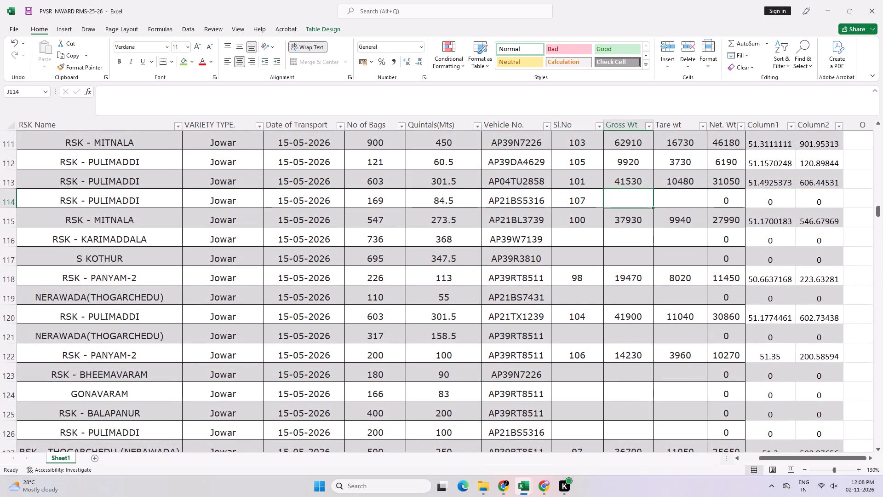
Enter gross weight =7690 and tare weight =3590 for serial number 107.
key("equal")
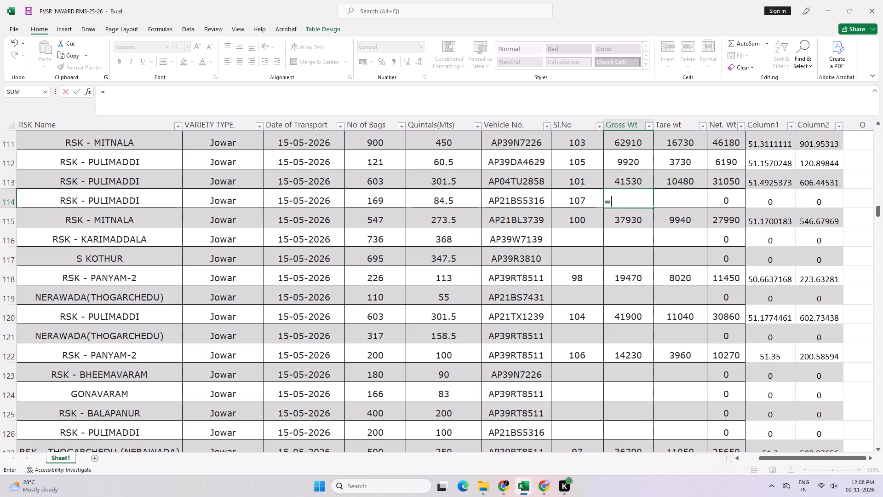
type("769")
key("0")
key("Tab")
type("=3590")
key("Tab")
key("Left")
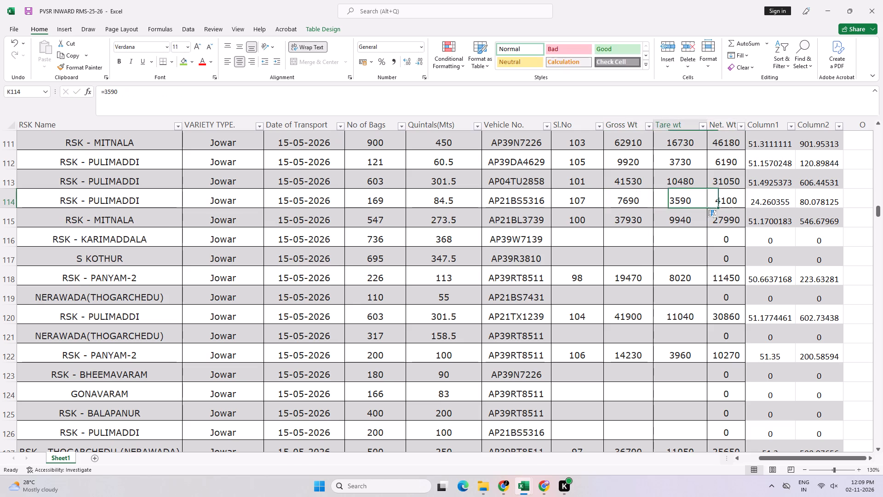
Add a second load to serial number 107, making its gross weight =7690+8680 and its tare weight =3590+4120.
key("Left")
key("F2")
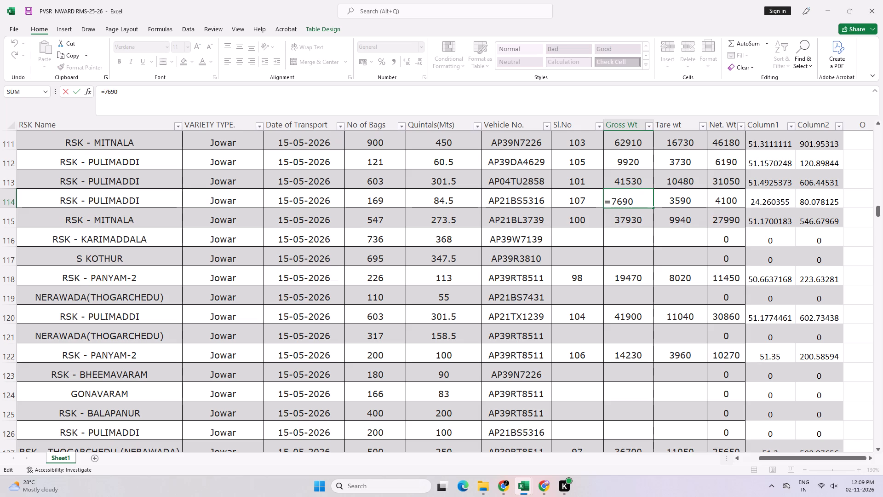
type("+8680")
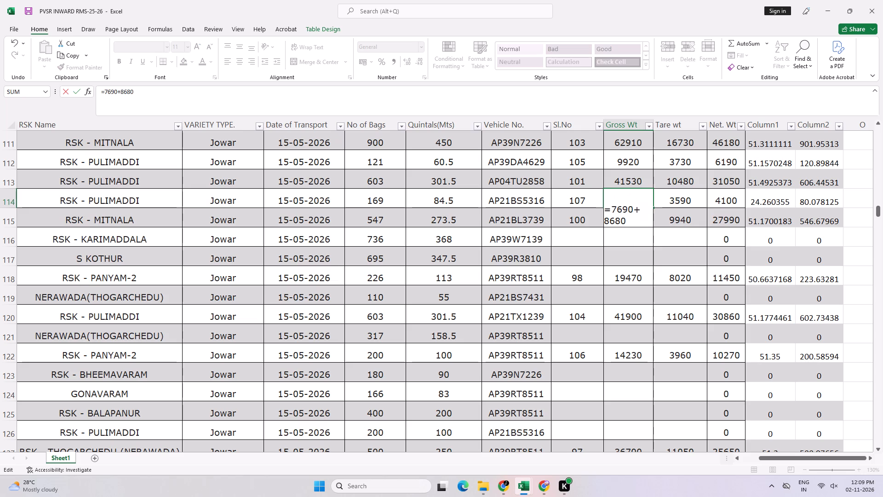
key("Tab")
key("F2")
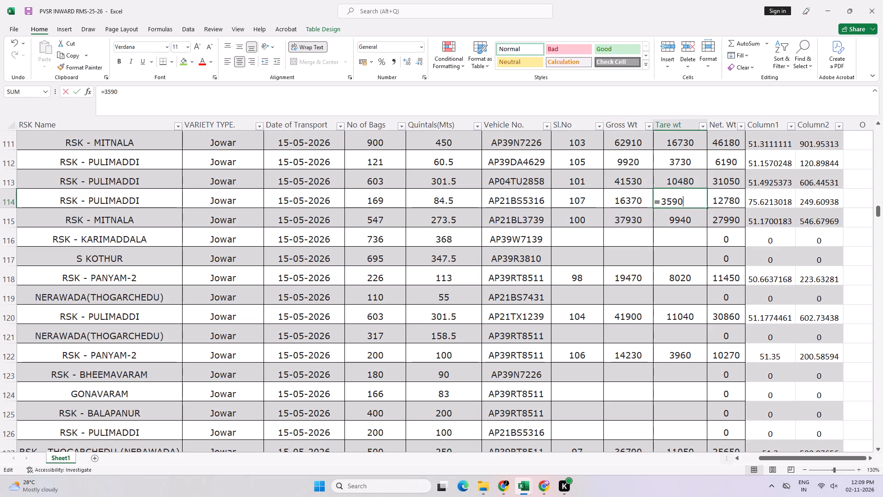
type("+4120")
key("Tab")
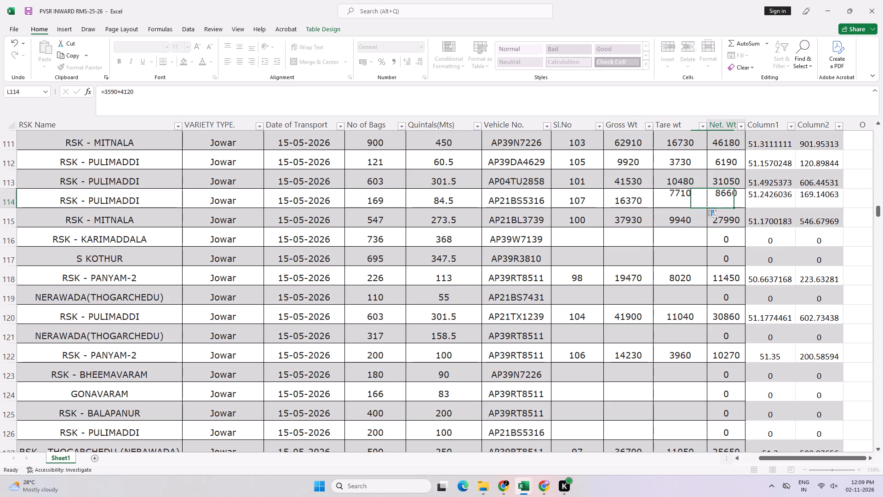
key("Left")
key("Left")
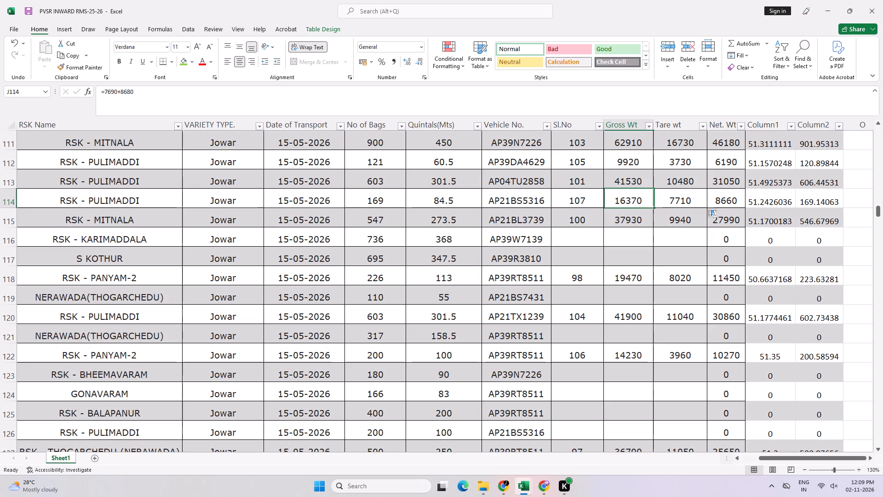
key("Left")
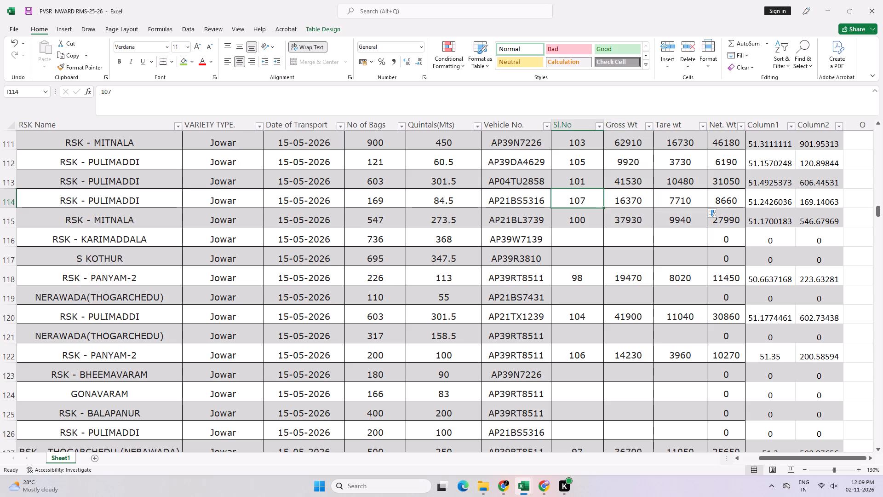
key("Down")
key("Down")
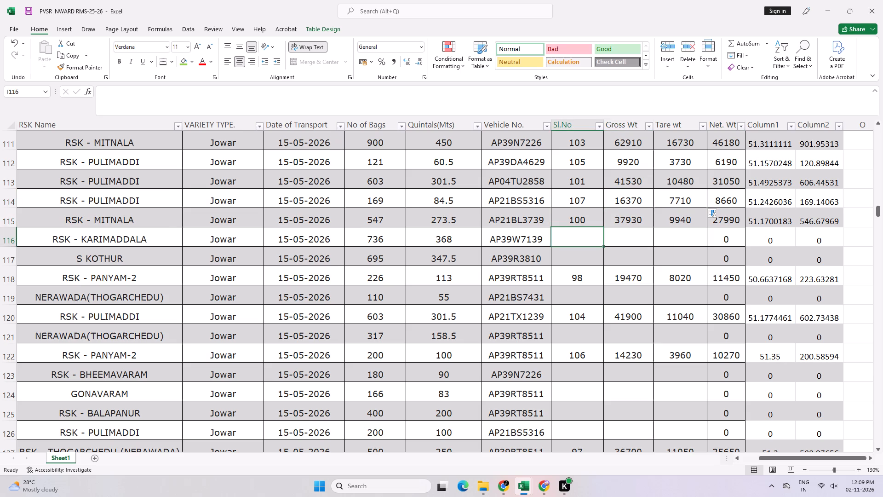
key("Down")
key("Down")
key("Down")
key("Down")
key("Down")
key("Down")
key("Down")
key("Down")
key("Down")
key("Down")
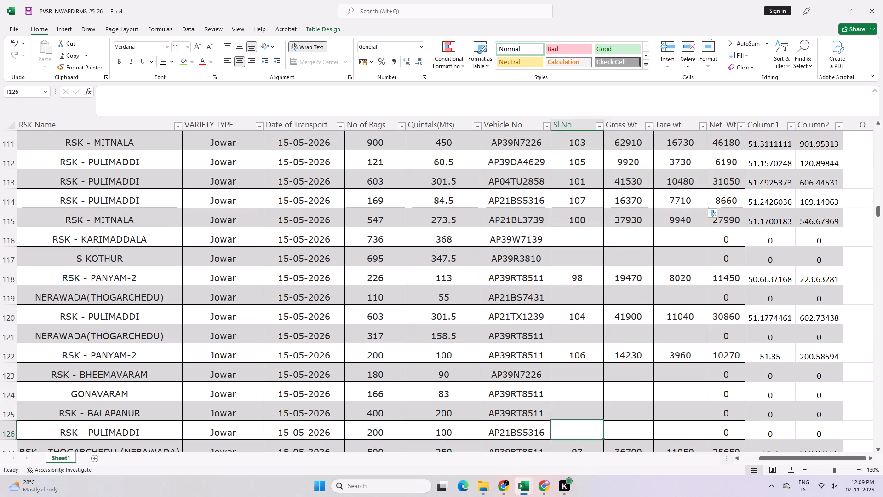
key("Down")
key("Down")
key("Down")
key("Down")
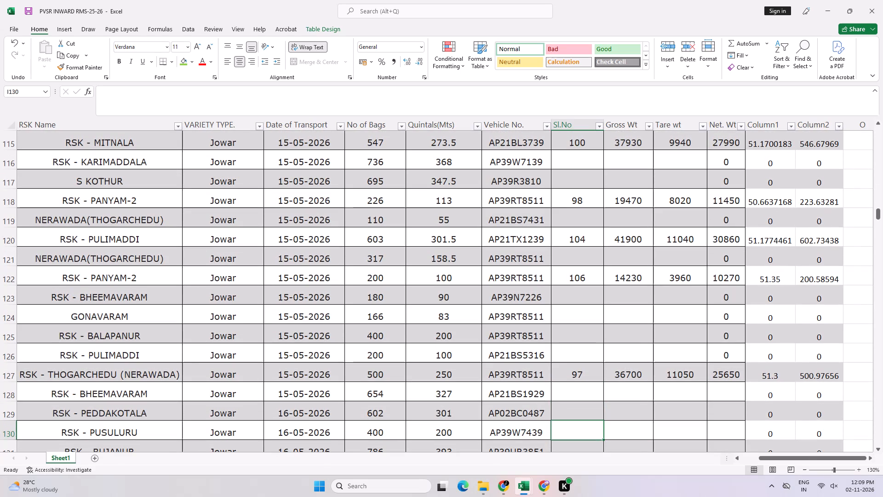
key("Up")
key("Up")
key("Up")
key("Up")
key("Up")
key("Up")
key("Up")
key("Up")
key("Up")
key("Up")
key("Up")
key("Up")
key("Up")
key("Up")
key("Up")
key("Up")
key("Up")
key("Up")
key("Up")
key("Up")
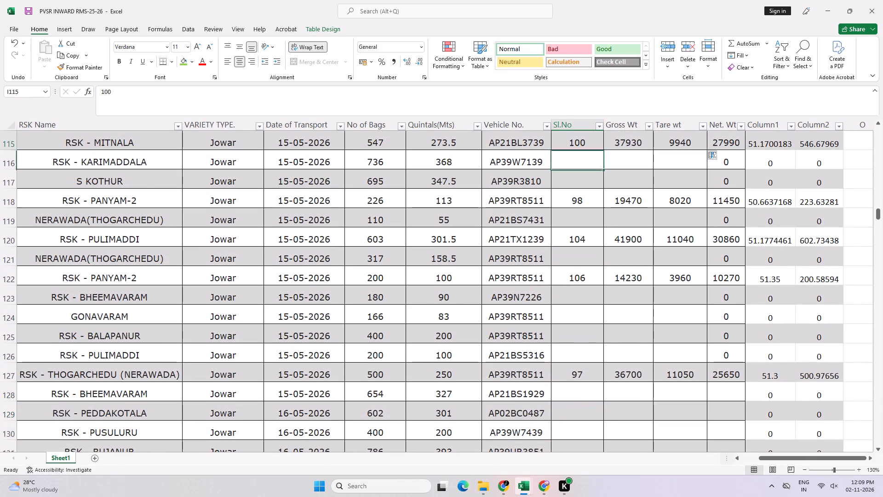
key("Up")
key("Down")
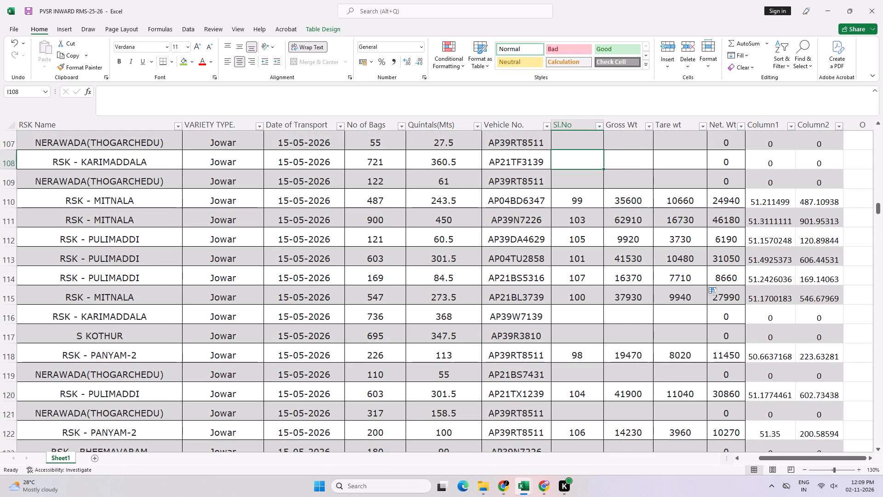
type("10")
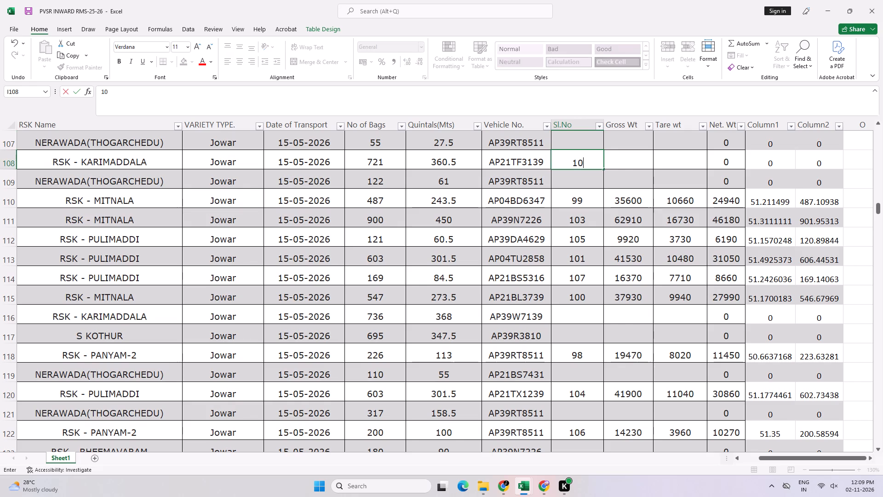
key("8")
key("Right")
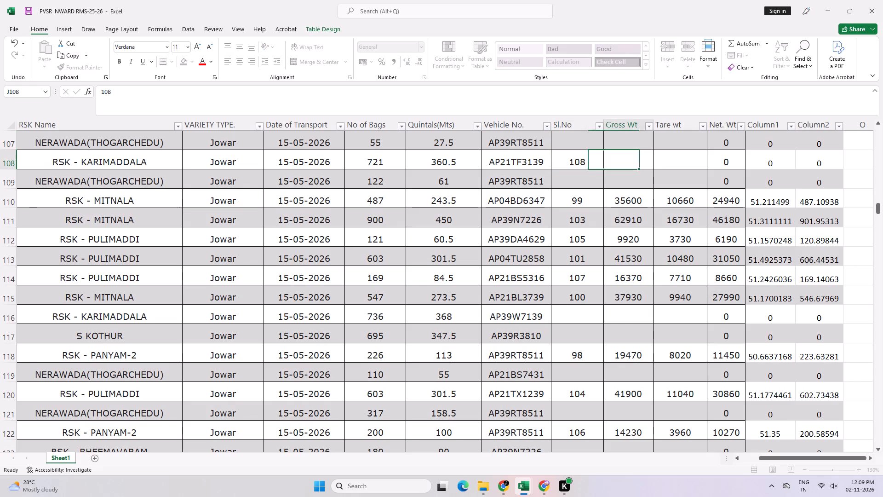
Enter gross weight =49720 and tare weight =12700 for serial number 108.
key("equal")
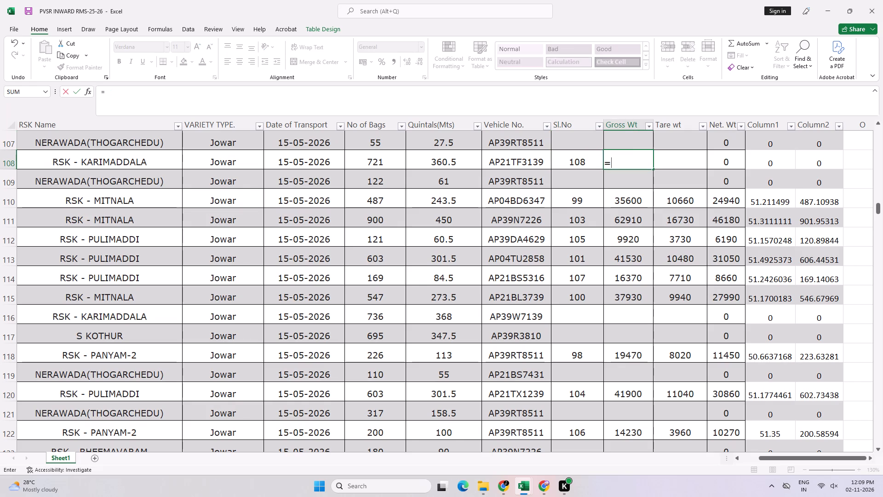
type("49720")
key("Right")
key("equal")
type("12700")
key("Right")
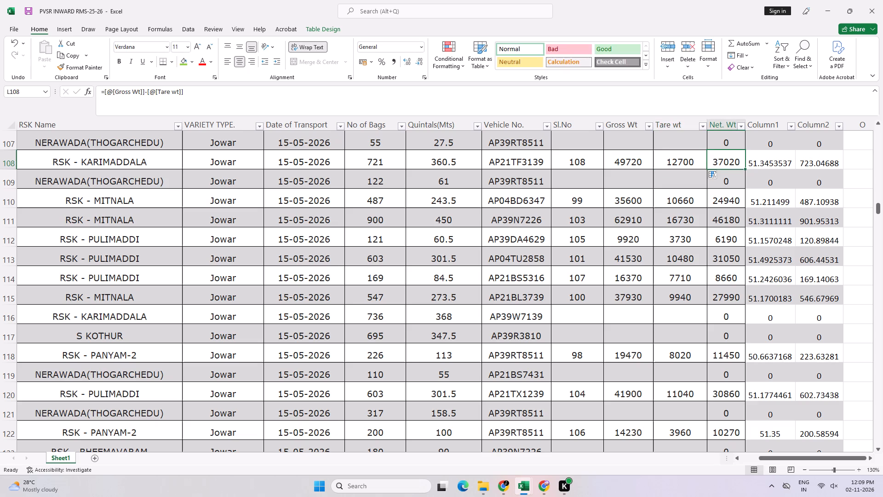
key("Up")
key("Up")
key("Up")
key("Down")
key("Down")
key("Down")
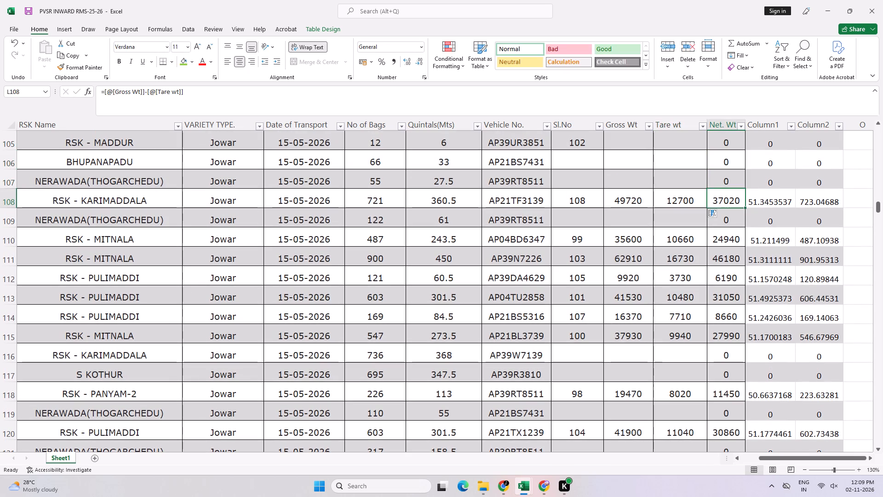
key("Up")
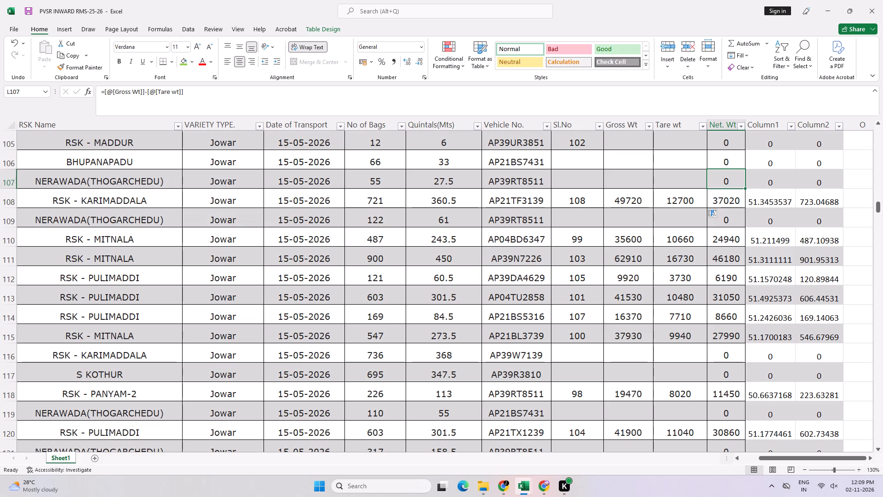
key("Up")
key("Up")
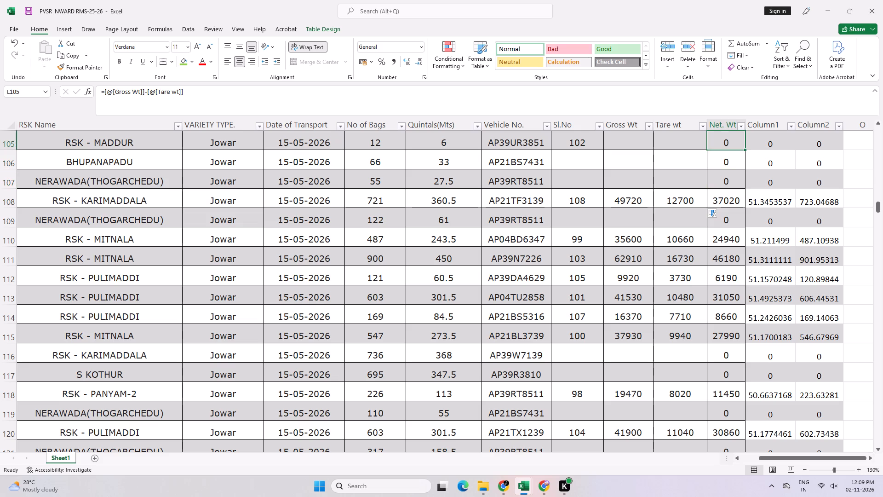
key("Left")
key("Left")
key("Right")
key("Left")
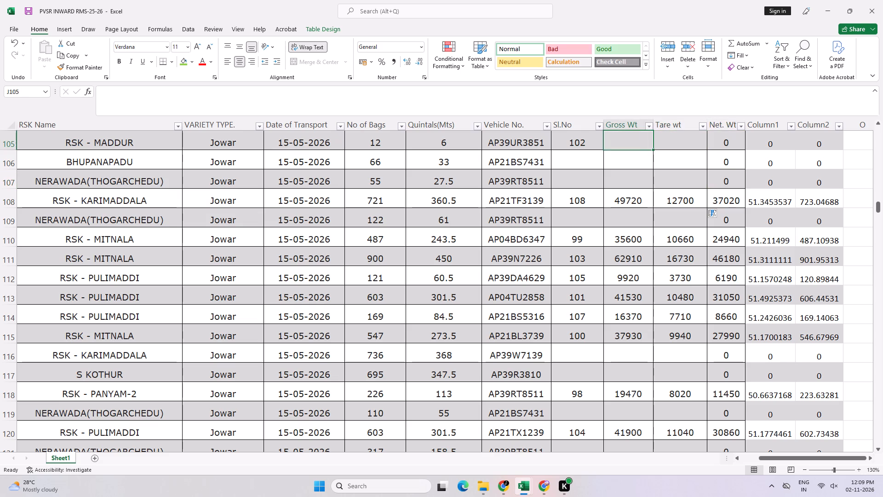
key("Down")
key("Down")
key("Down")
key("Down")
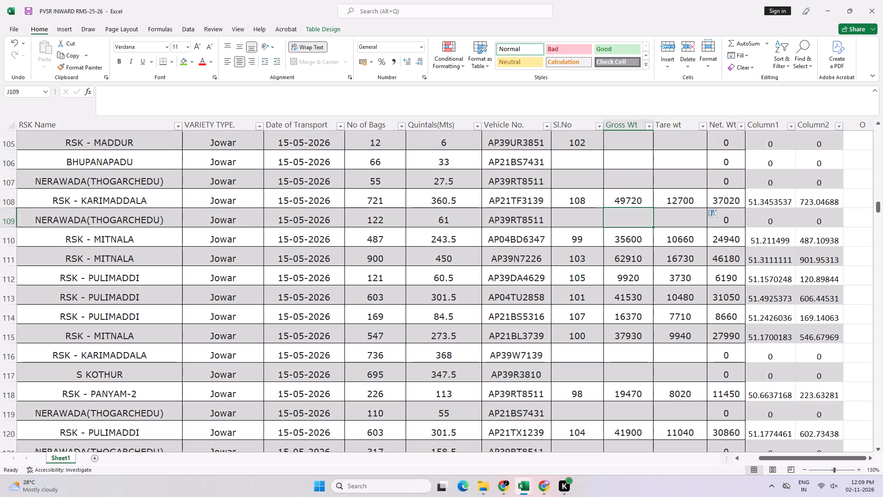
key("Left")
key("Left")
key("Right")
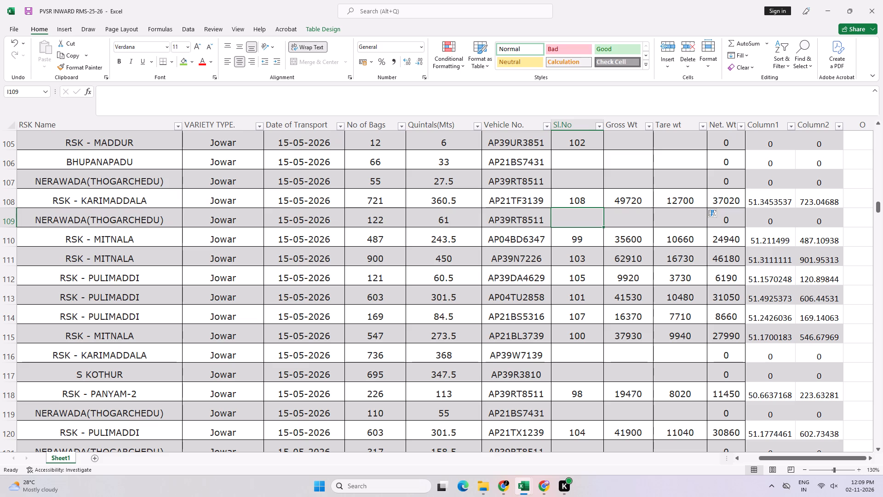
key("Up")
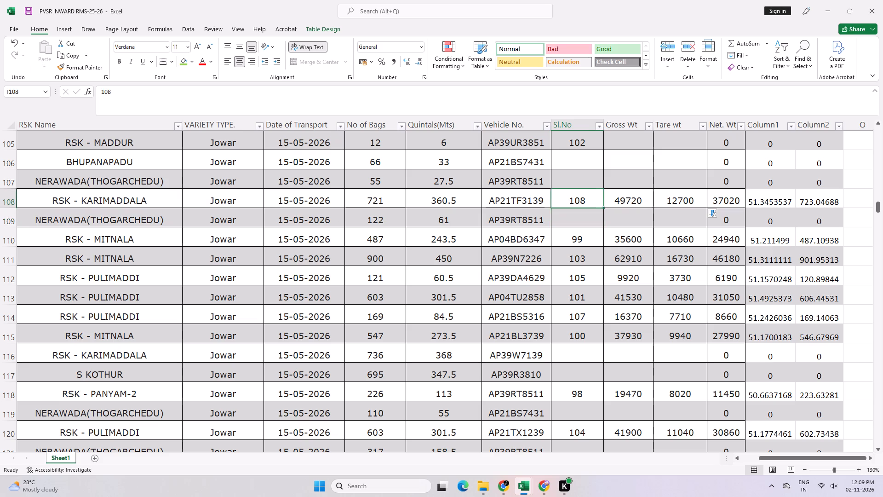
key("Down")
key("Down")
key("Down")
key("Down")
key("Down")
key("Down")
key("Down")
key("Down")
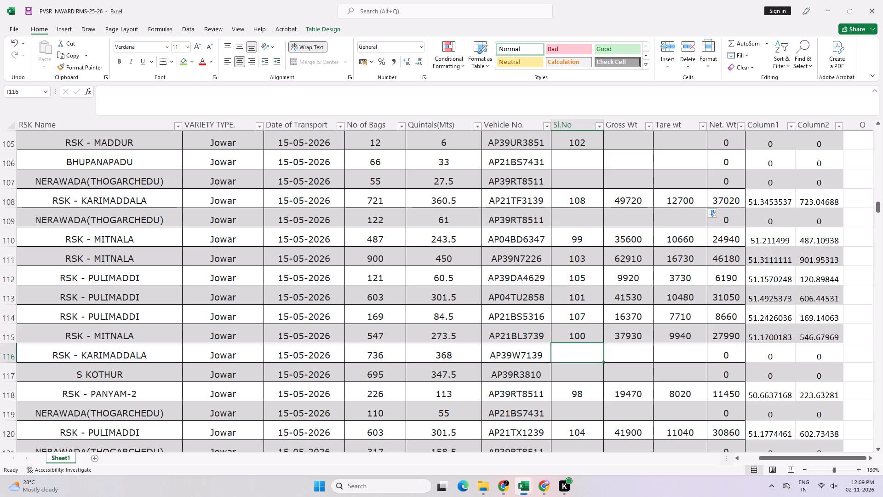
type("109")
Enter gross weight =50170 and tare weight =12680 for serial number 109.
key("Right")
key("equal")
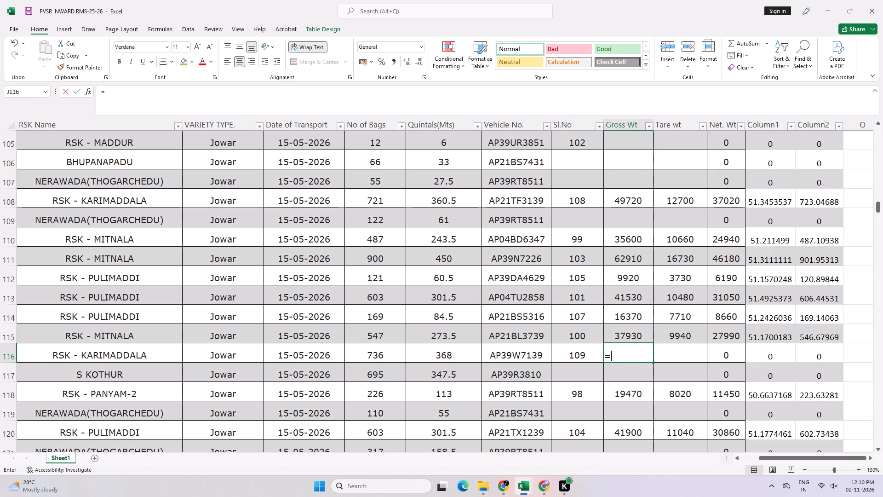
type("50170")
key("Right")
key("equal")
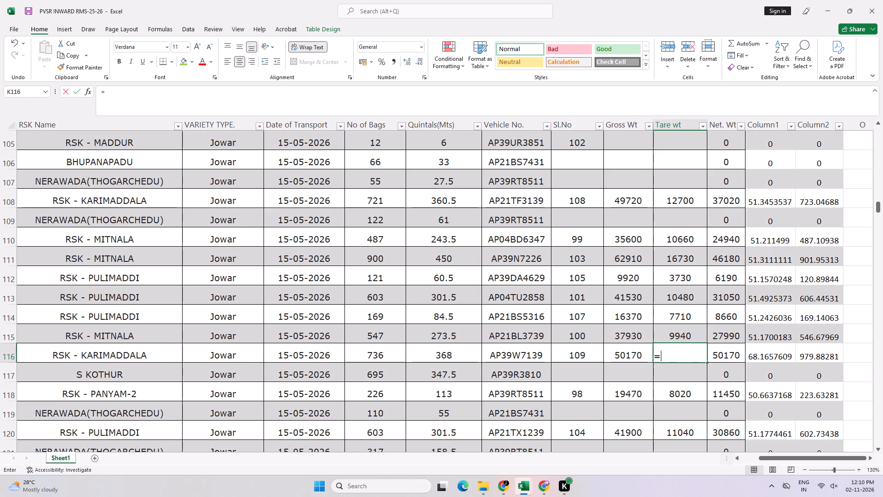
type("12680")
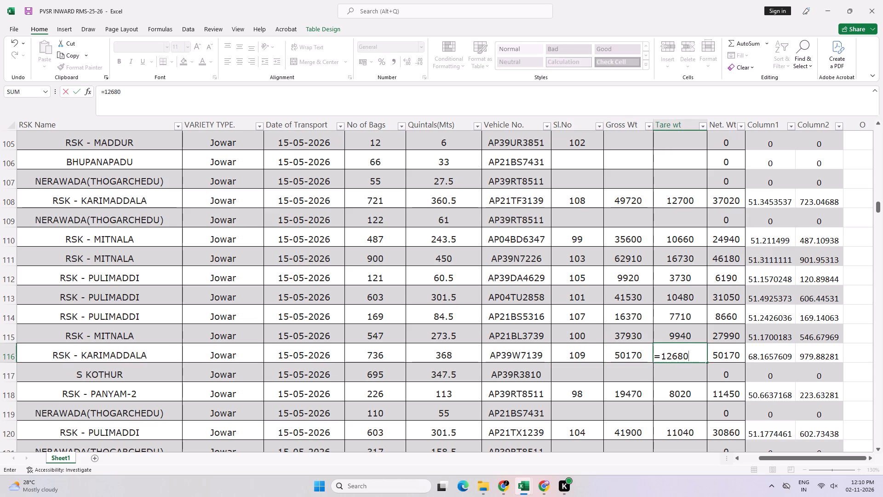
key("Right")
key("Left")
key("Left")
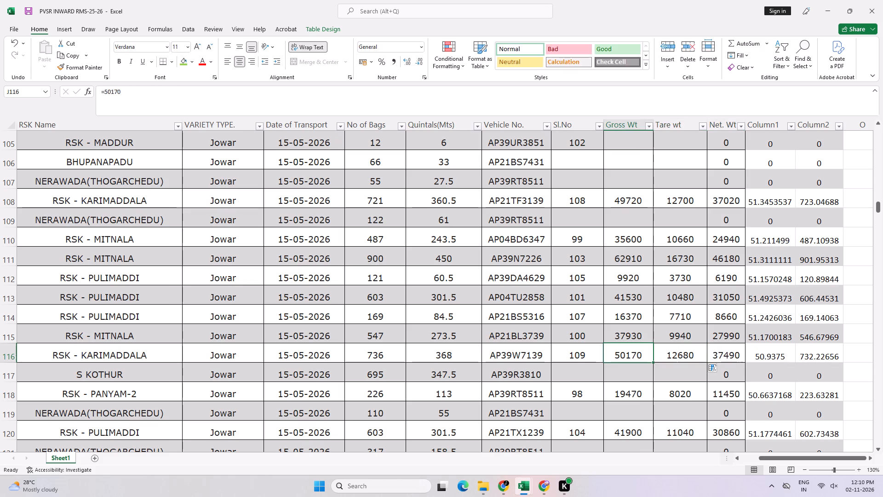
key("Left")
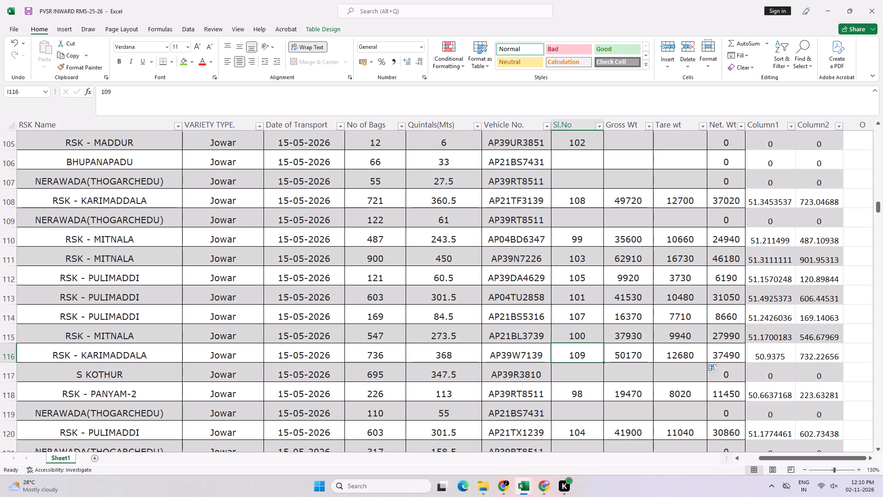
key("Down")
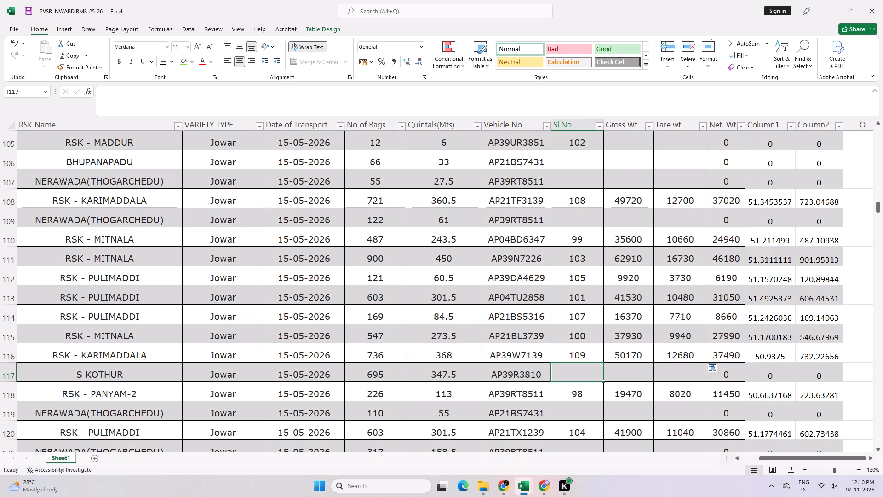
key("Up")
key("Down")
key("Down")
key("Down")
key("Down")
key("Down")
key("Down")
key("Down")
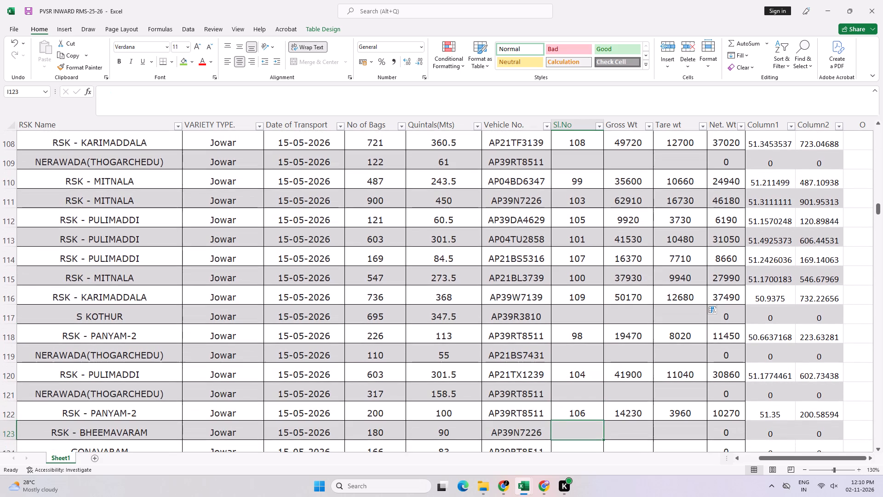
key("Down")
key("Up")
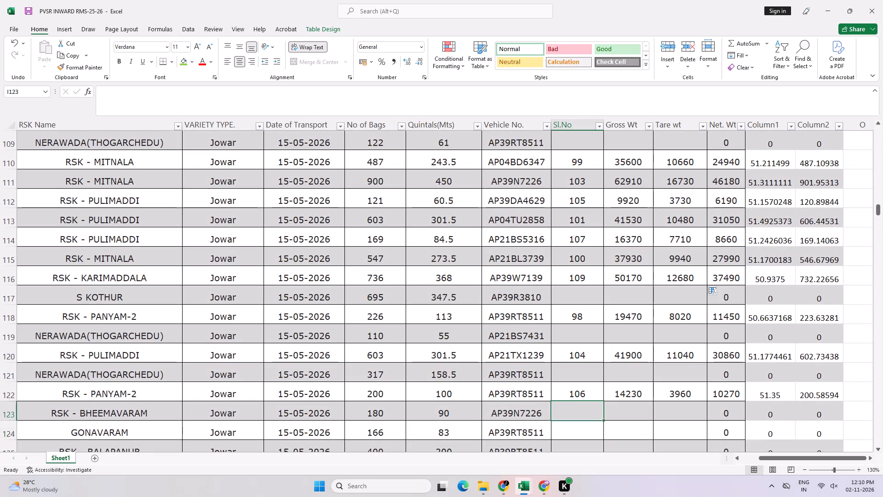
type("110")
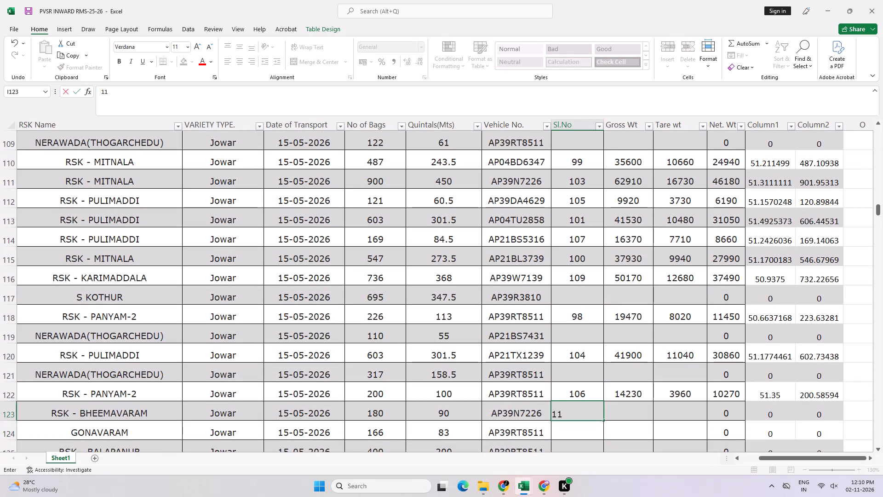
Enter gross weight =14160 and tare weight =4920 for serial number 110.
key("Right")
key("equal")
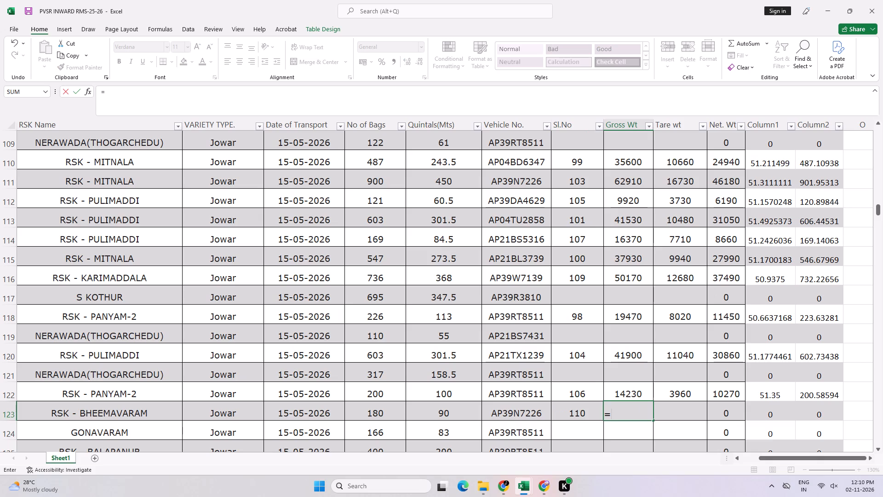
type("144")
key("BackSpace")
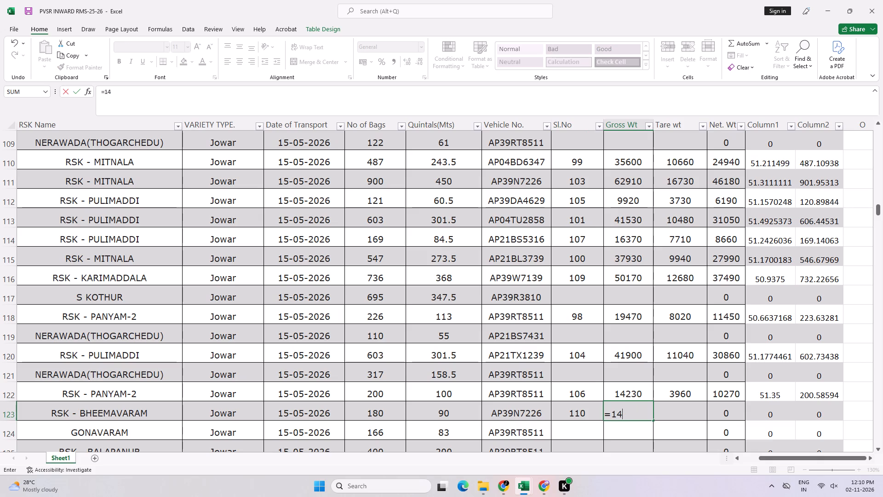
type("160")
key("Right")
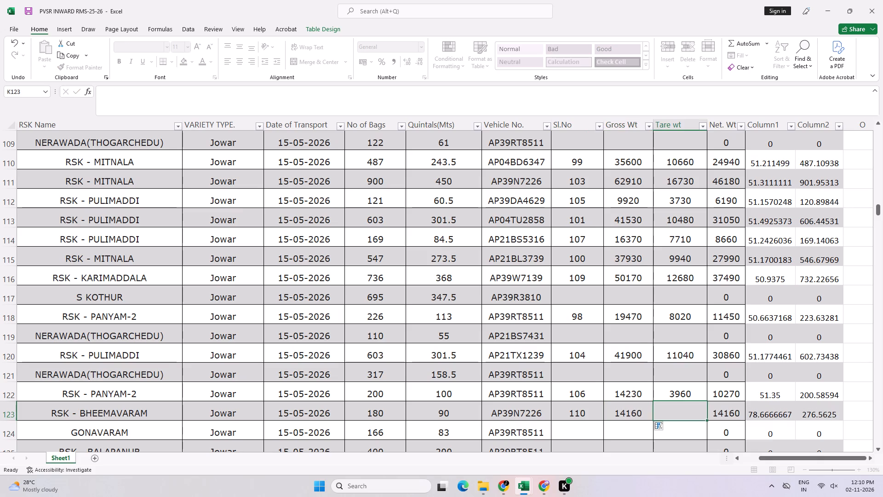
type("=4920")
key("Right")
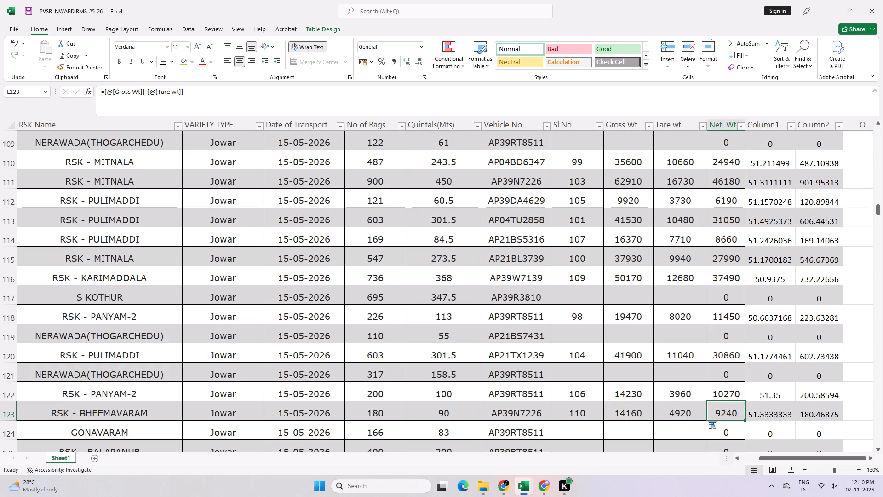
Save the workbook with the newly entered weights.
key("Left")
key("Left")
key("ctrl+s")
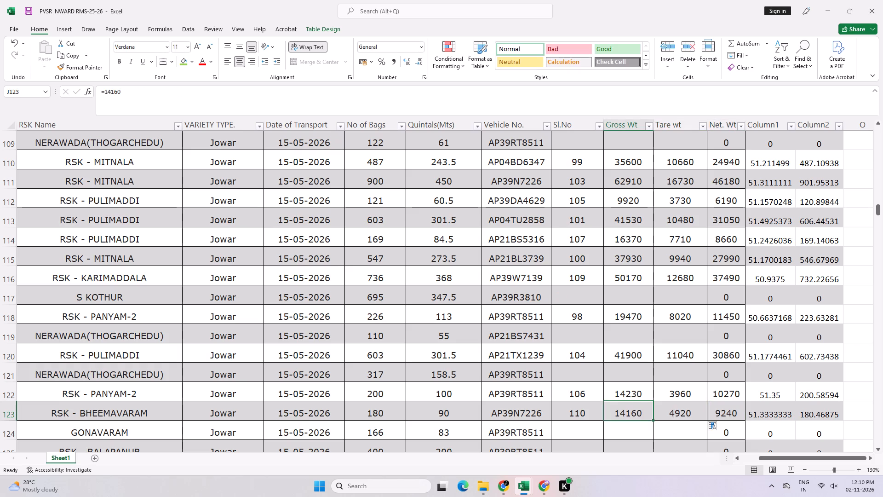
Look back through the serial numbers of the 15-05-2026 Jowar rows above serial number 110.
key("Up")
key("Up")
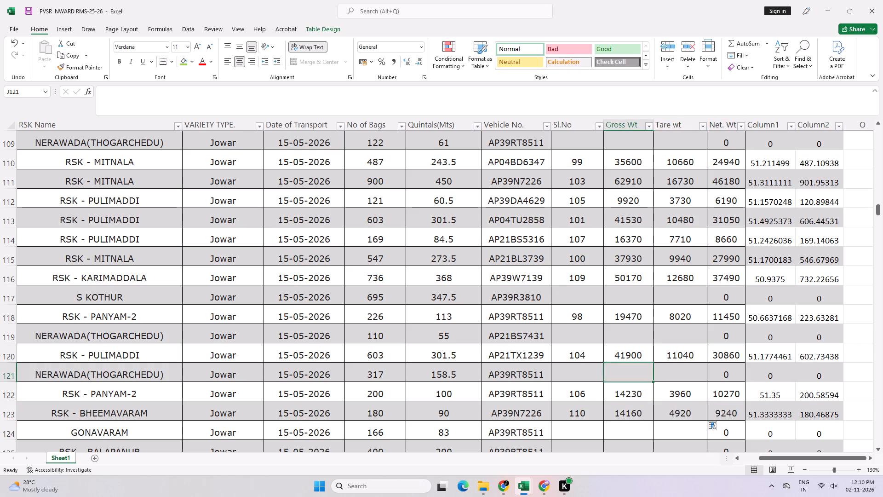
key("Up")
key("Left")
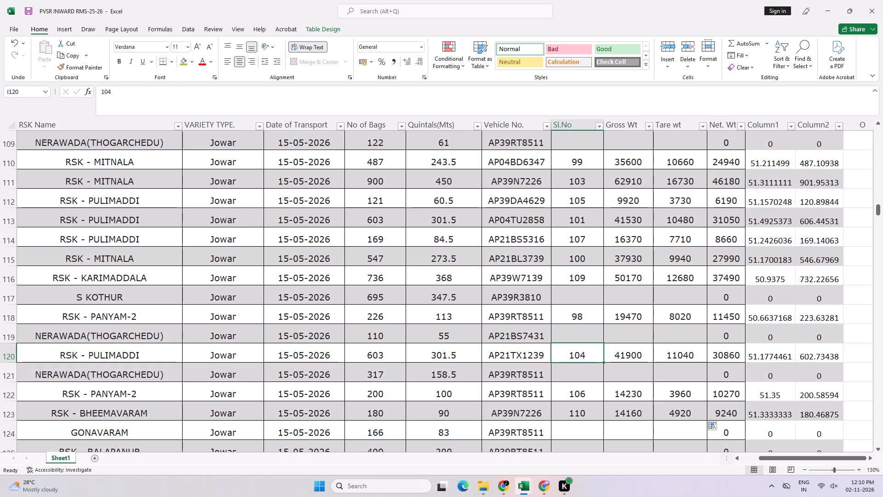
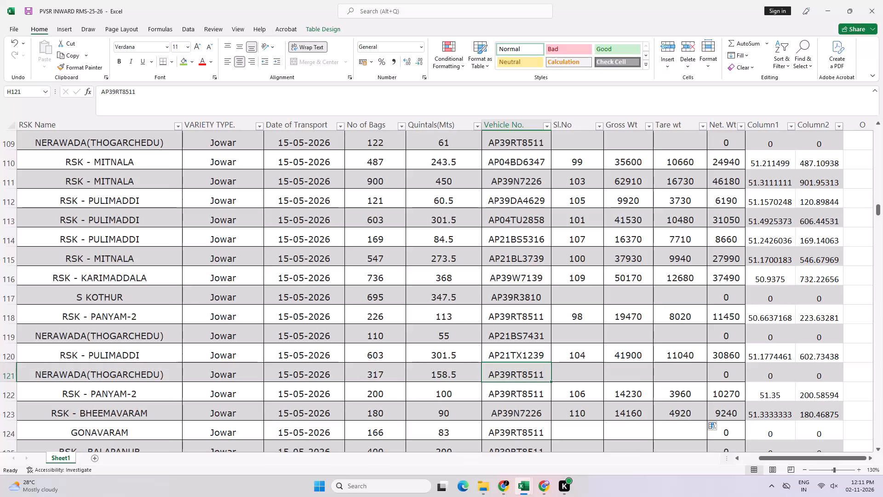
key("Right")
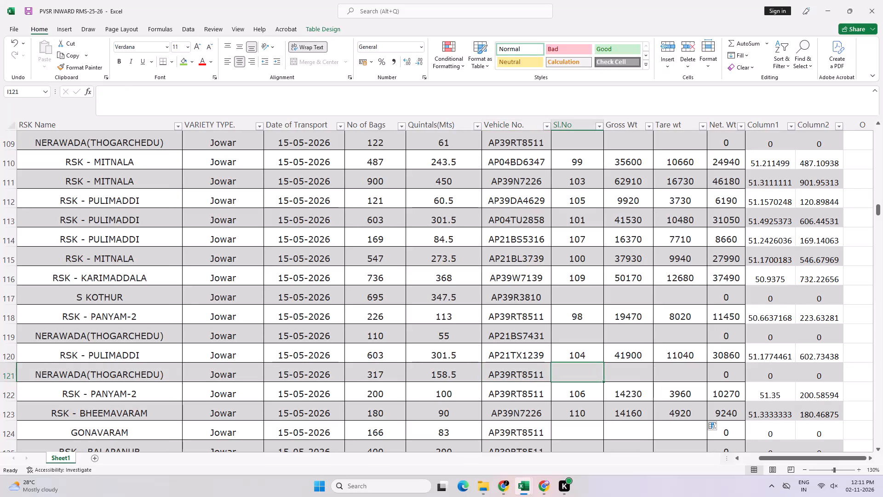
key("Down")
key("Down")
key("Down")
key("Down")
key("Down")
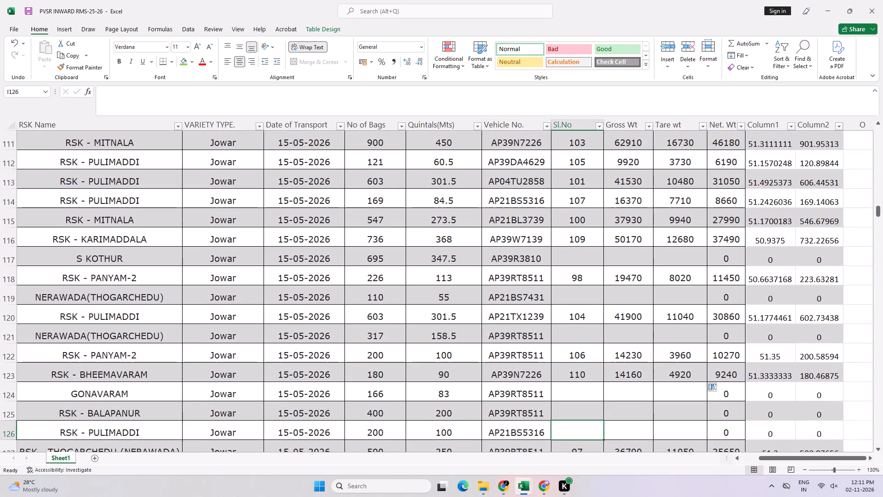
key("Down")
key("Down")
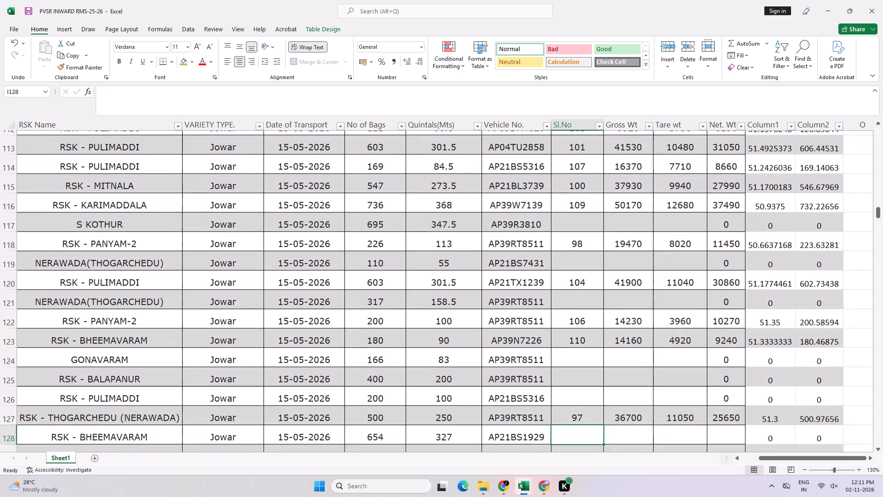
key("Down")
key("Up")
key("Up")
key("Up")
key("Up")
key("Up")
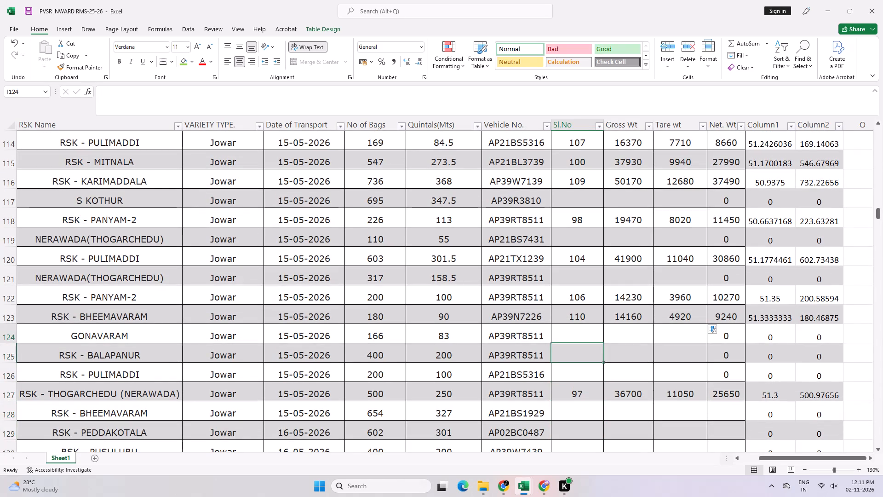
key("Up")
key("Up")
key("Up")
key("Up")
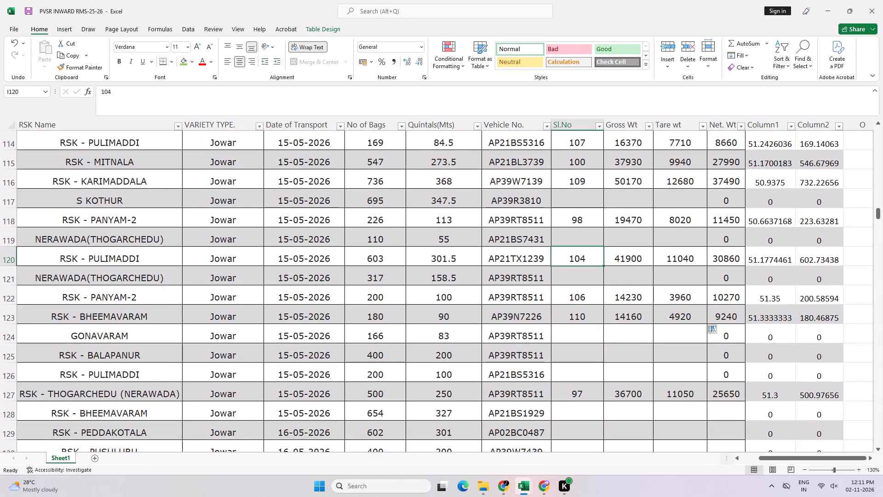
key("Up")
key("Up")
key("Up")
key("Up")
key("Up")
key("Up")
key("Up")
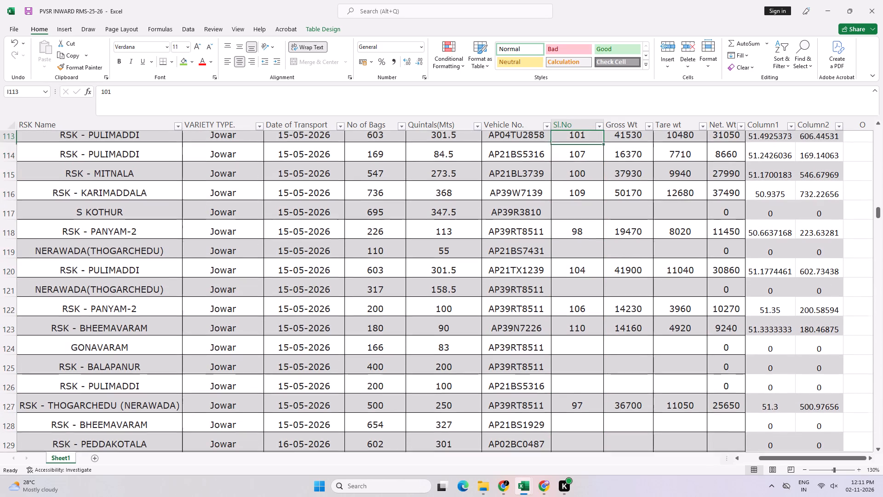
key("Up")
key("Up")
key("Up")
key("Up")
key("Up")
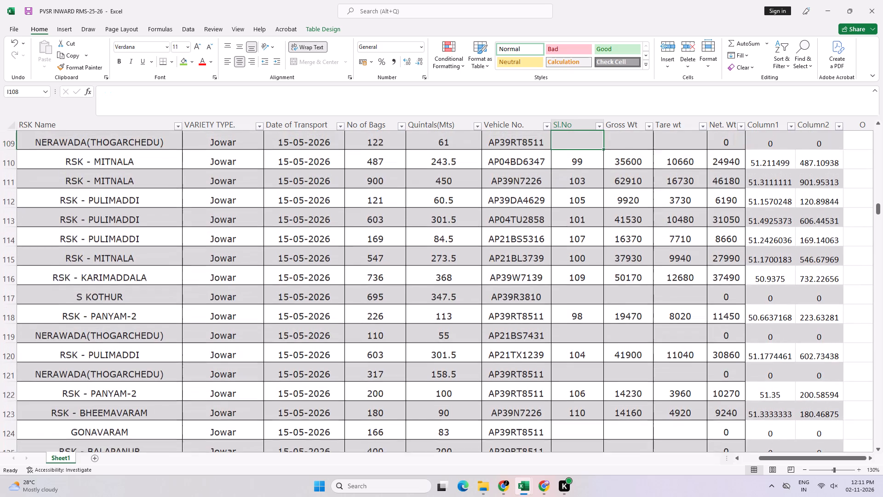
key("Up")
key("Down")
key("Down")
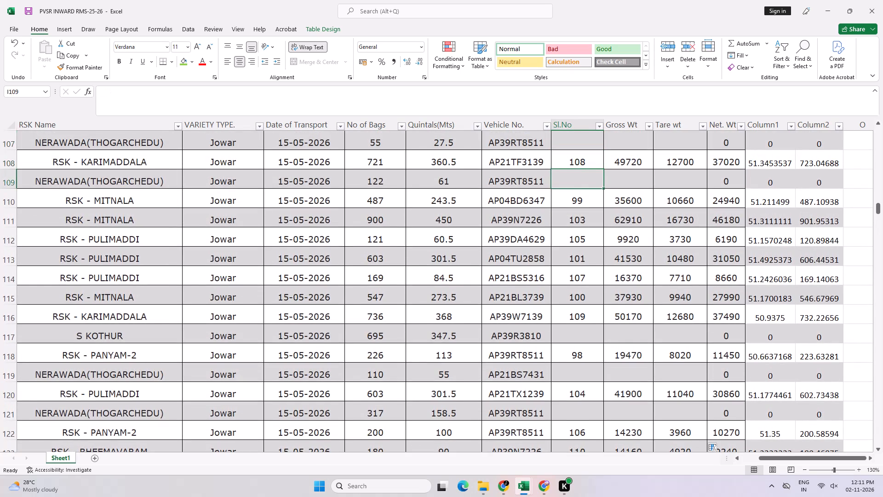
type("111")
key("Right")
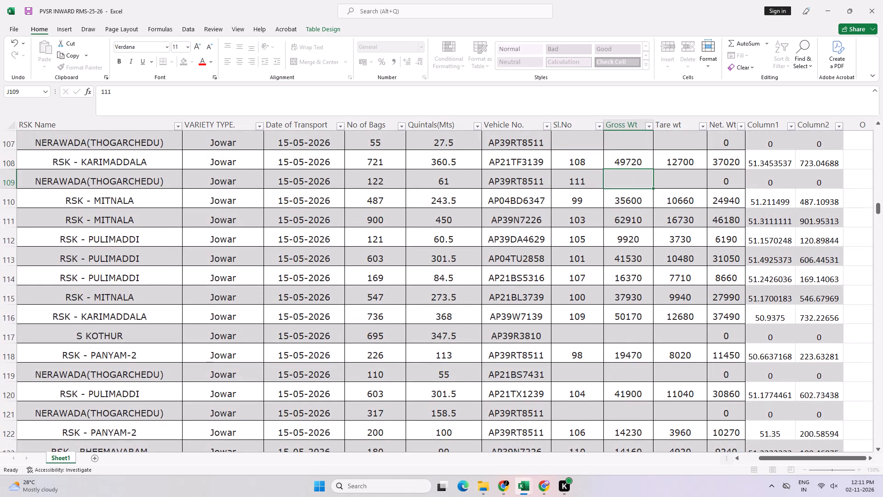
Enter gross weight =10150 and tare weight =3900 for serial number 111.
key("equal")
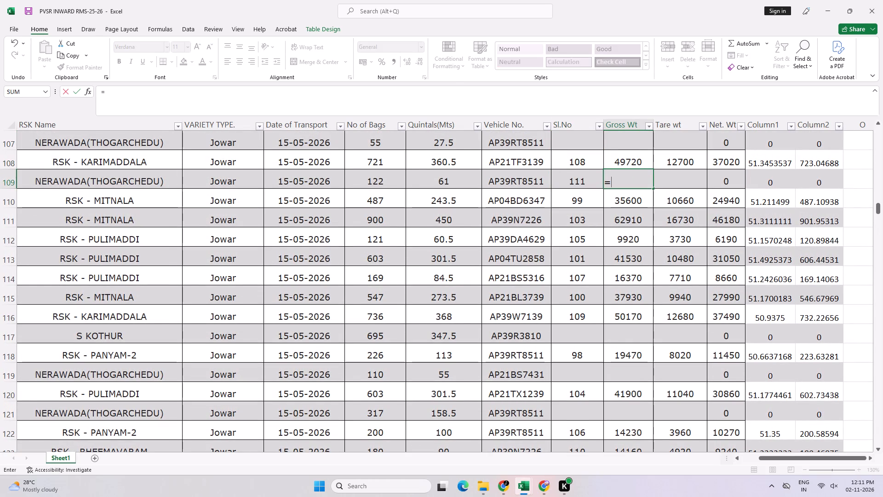
type("10150")
key("Right")
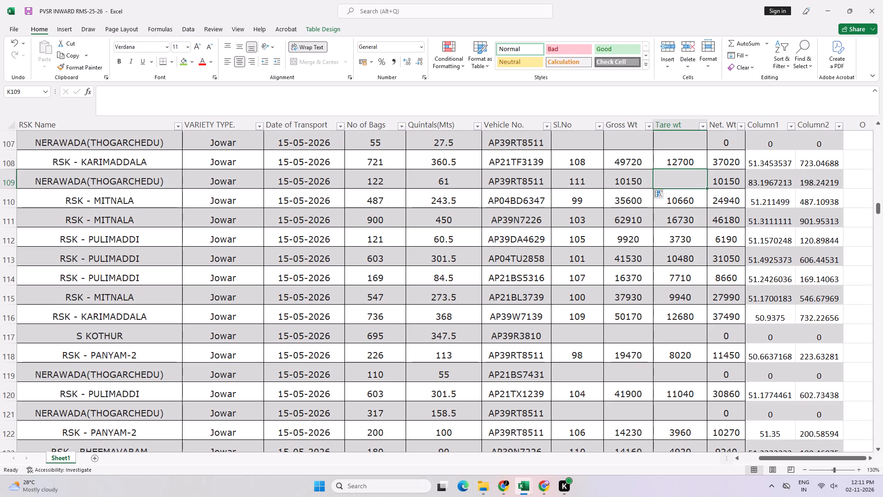
type("=3900")
key("Right")
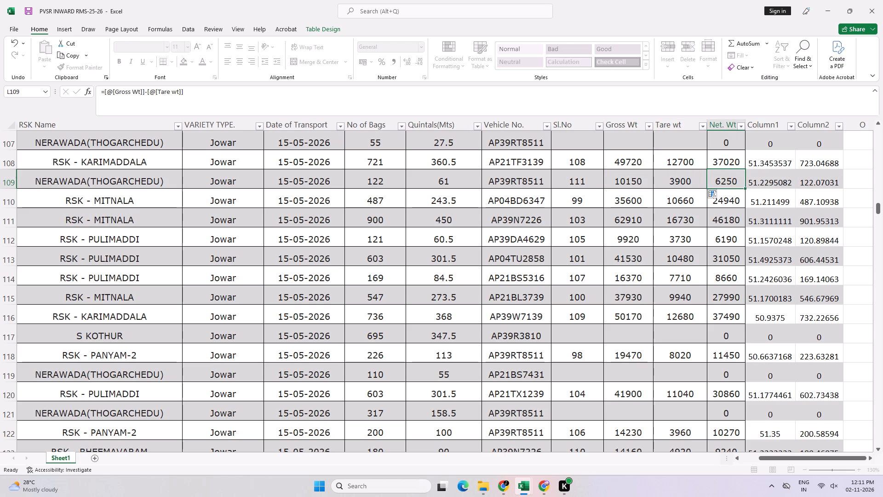
key("Left")
key("Left")
key("Left")
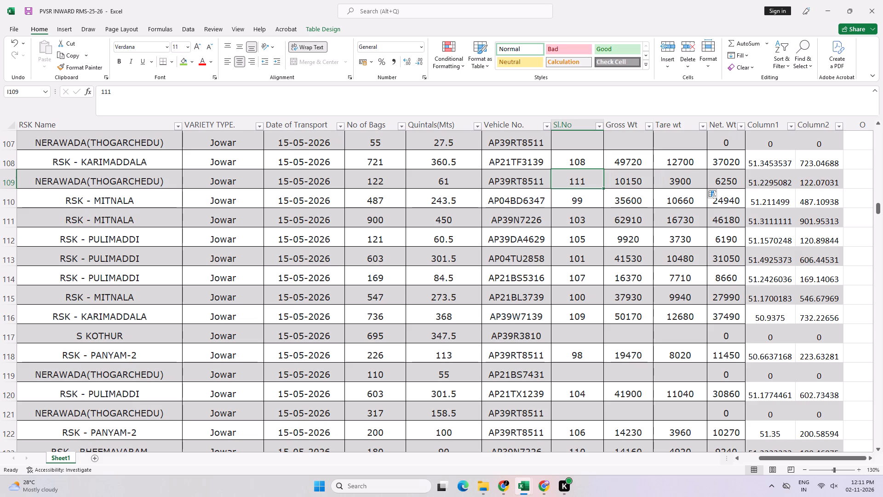
key("Up")
key("Up")
key("Up")
key("Up")
key("Up")
key("Down")
key("Down")
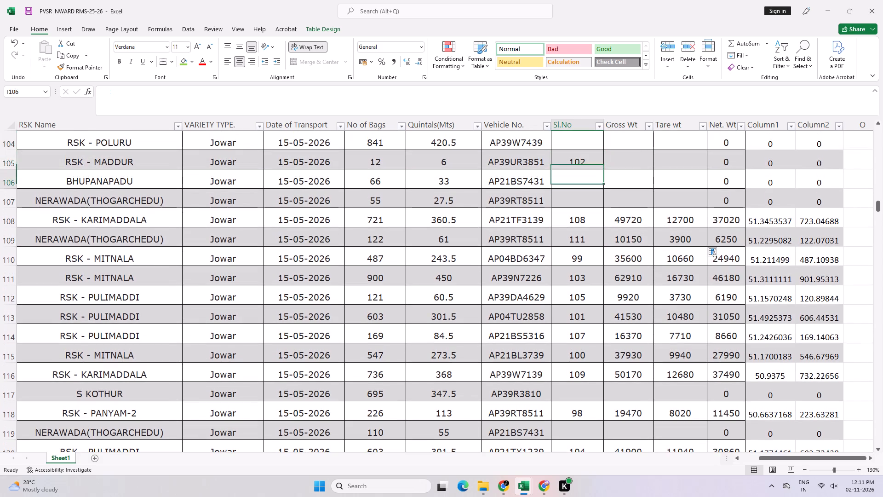
key("Down")
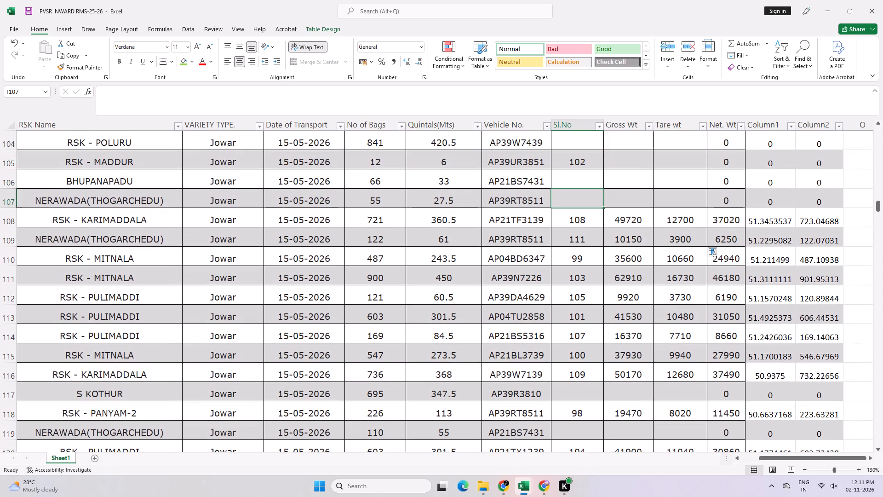
type("112")
key("Right")
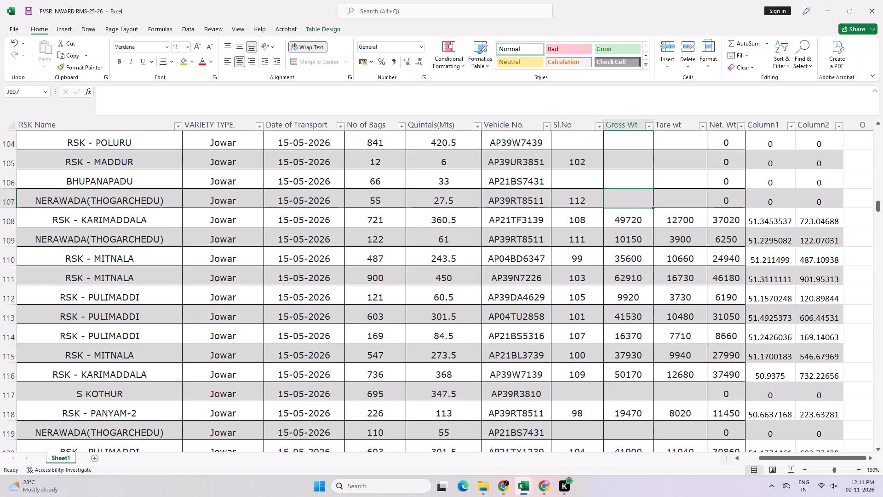
Enter gross weight =6720 and tare weight =3910 for serial number 112.
type("=6720")
key("Right")
type("=3910")
key("Right")
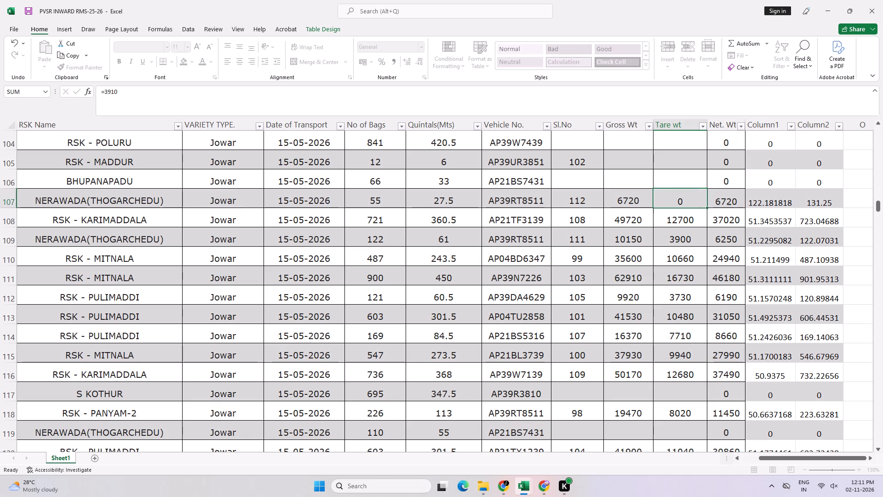
key("Left")
key("Left")
key("Left")
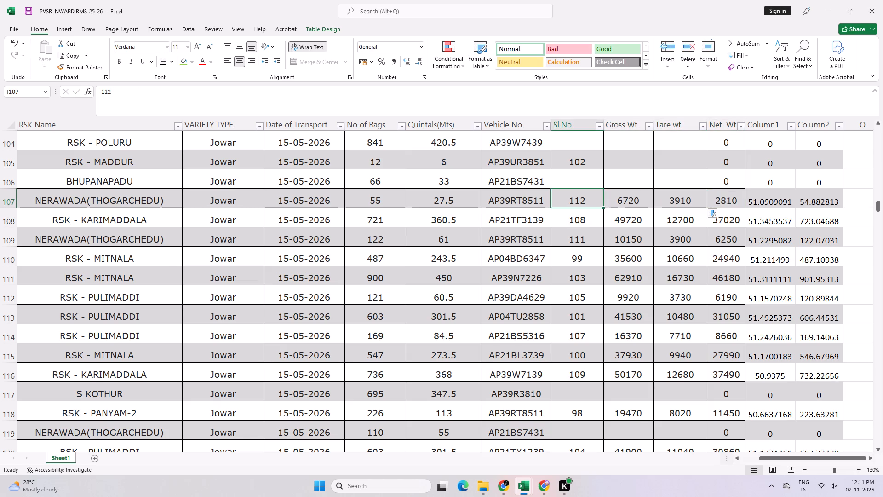
key("Up")
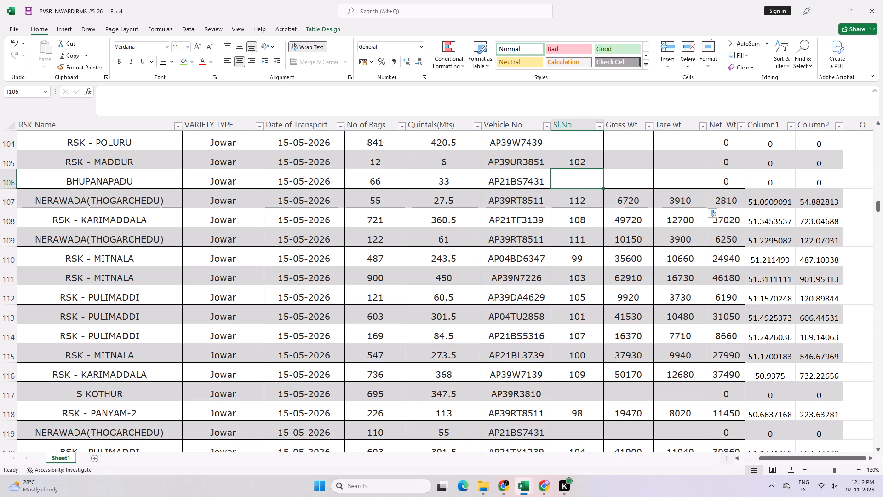
key("Up")
key("Up")
key("Up")
key("Up")
key("Up")
key("Down")
key("Down")
key("Down")
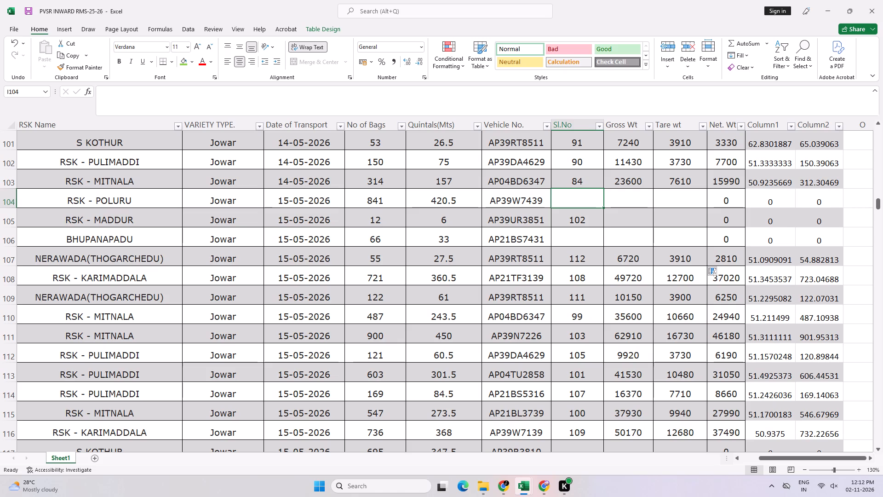
type("113")
key("Right")
Enter gross weight =45010 and tare weight =12470 for serial number 113.
key("equal")
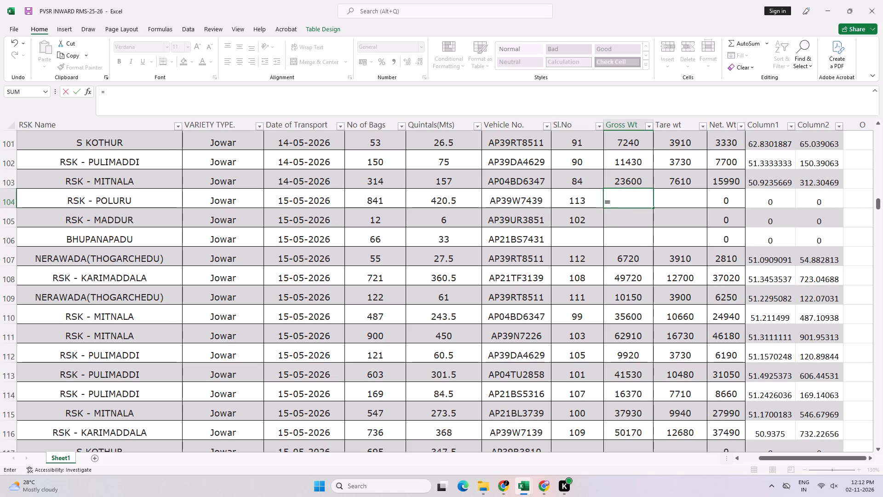
type("45010")
key("Right")
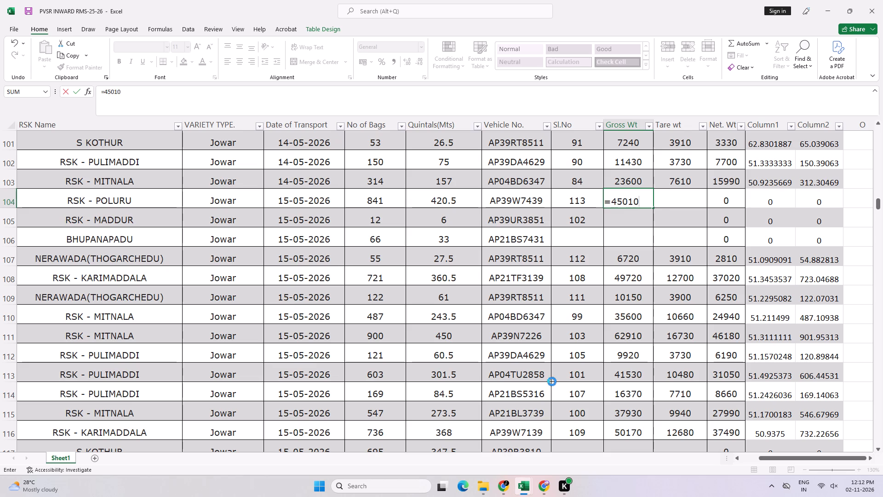
type("=12470")
key("Right")
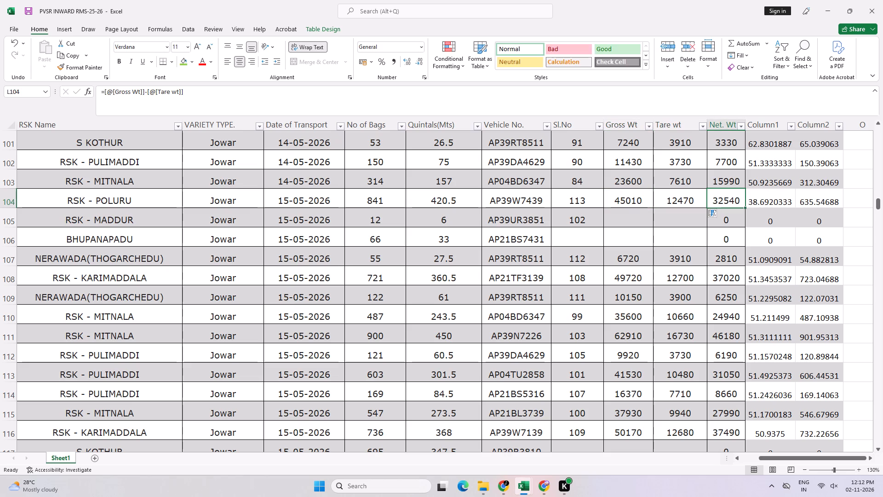
Extend serial number 113's weight formulas by adding +6340 to the gross weight and +2260 to the tare weight.
key("Left")
key("Left")
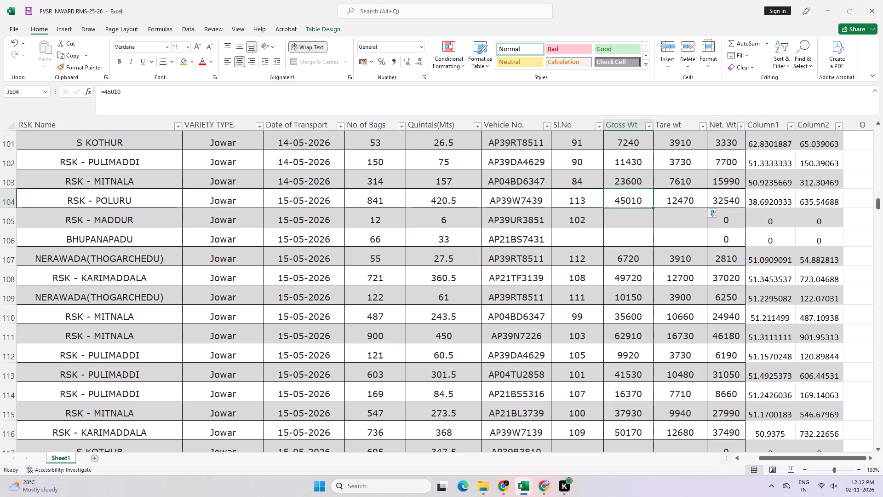
key("F2")
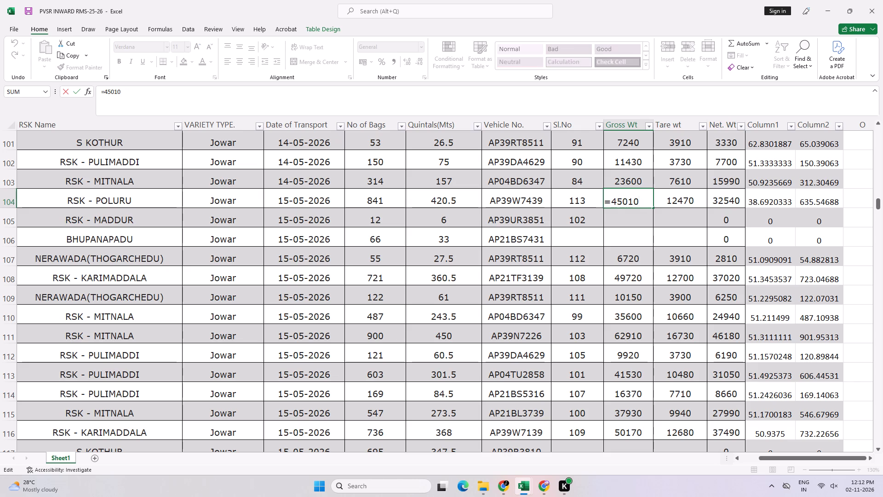
key("plus")
type("6340")
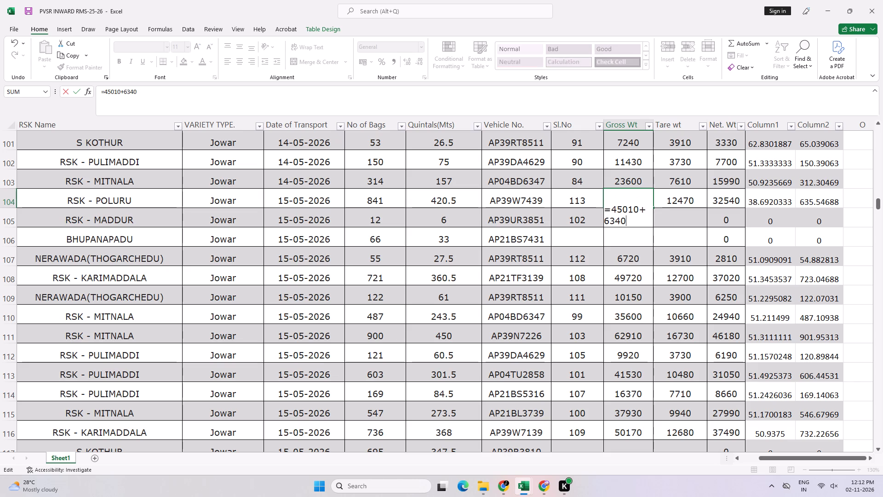
key("Tab")
key("F2")
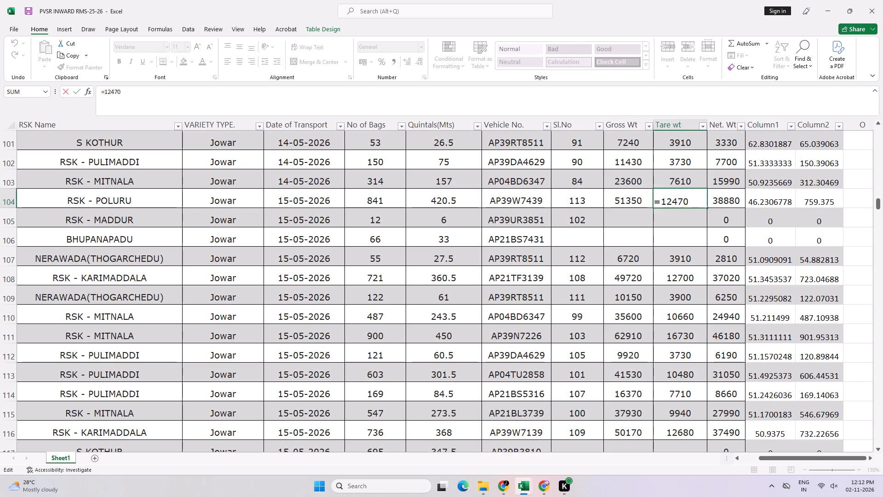
type("+226")
key("0")
key("Tab")
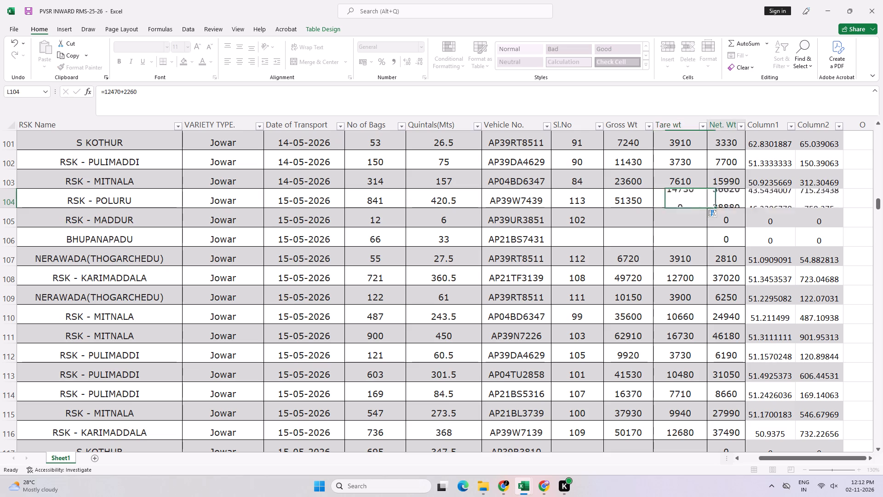
Extend serial number 113's weight formulas further by adding +10000 to the gross weight and +3630 to the tare weight.
key("Left")
key("Left")
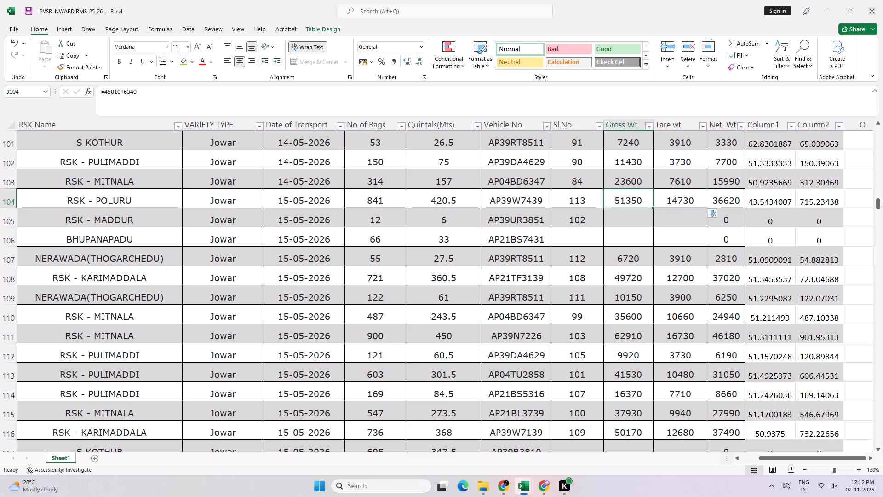
key("F2")
type("+10000")
key("Tab")
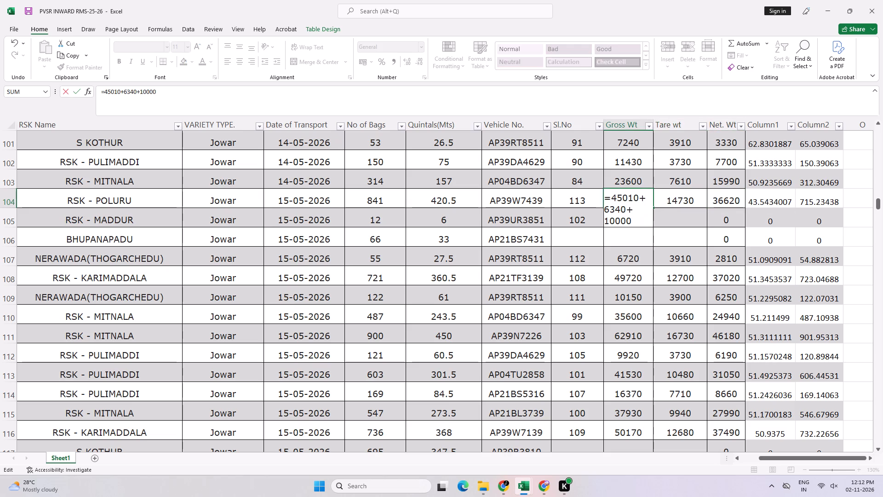
key("F2")
type("+3630")
key("Tab")
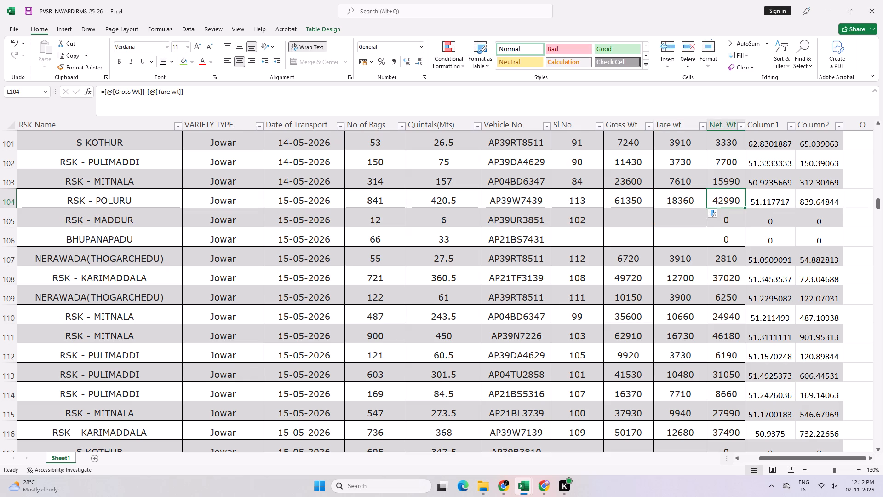
Save the workbook with the newly entered serial numbers and weights.
key("Left")
key("Left")
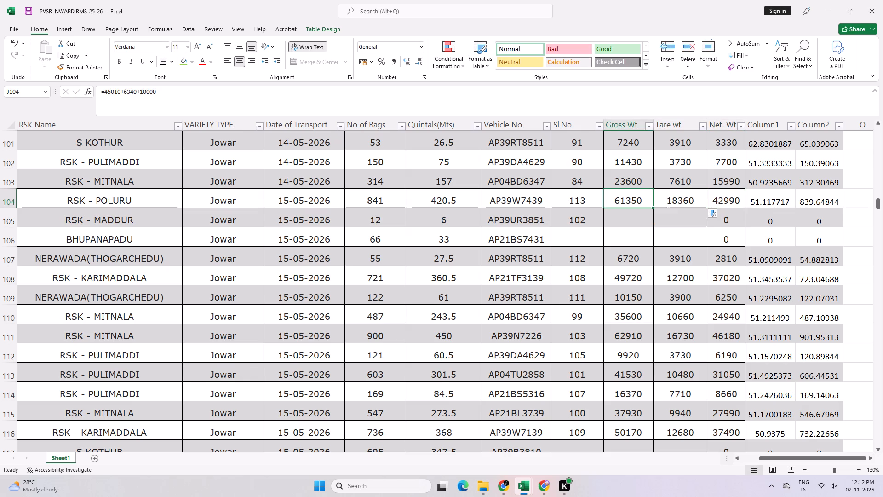
key("Left")
key("ctrl+s")
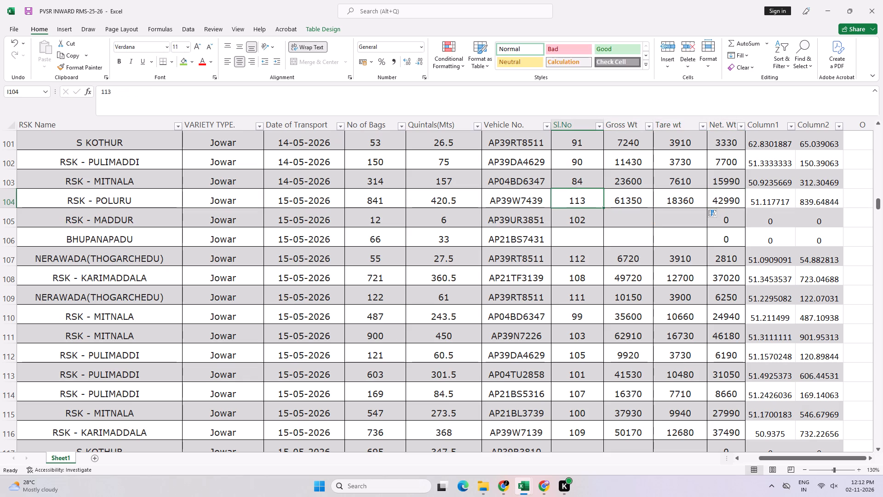
key("Down")
key("Right")
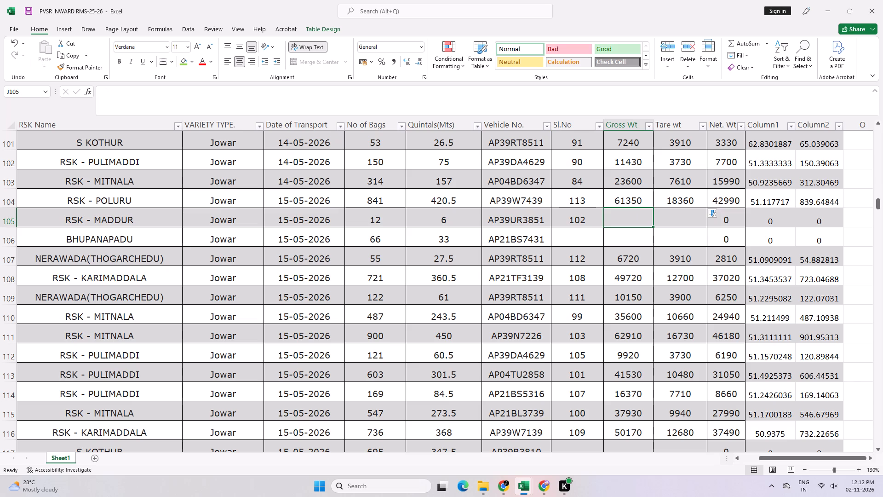
key("Down")
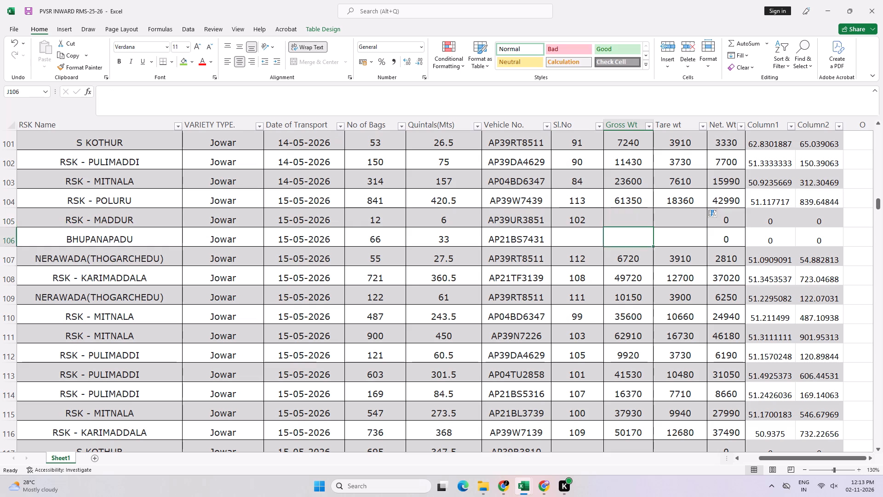
key("Down")
key("Down")
key("Down")
key("Down")
key("Down")
key("Down")
key("Down")
key("Down")
key("Down")
key("Down")
key("Down")
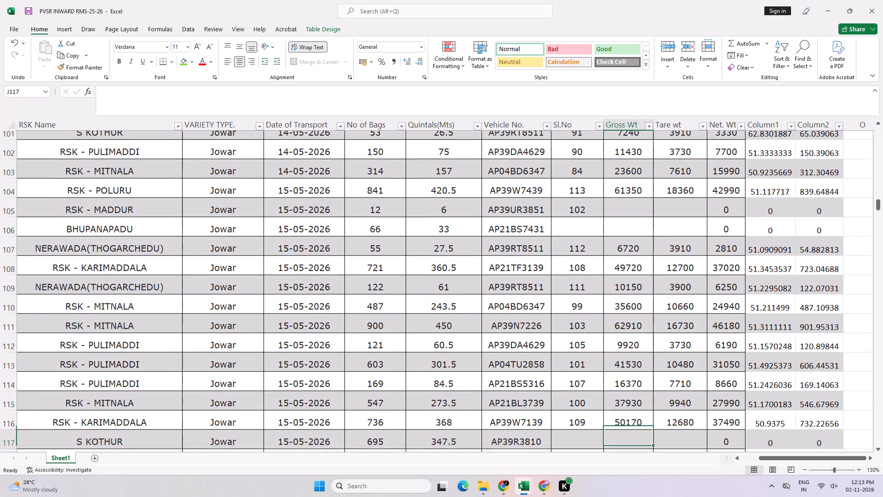
key("Down")
key("Down")
key("Down")
key("Down")
key("Down")
key("Down")
key("Down")
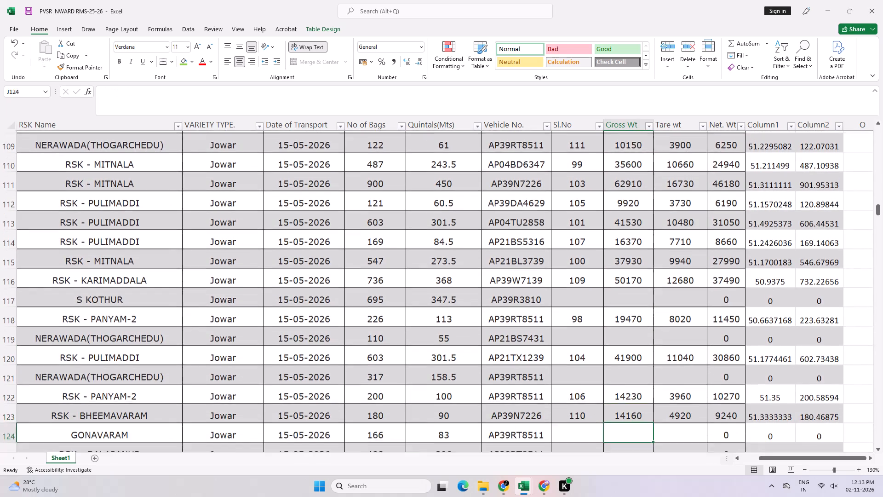
key("Down")
key("Down")
key("Down")
key("Down")
key("Down")
key("Up")
key("Up")
key("Up")
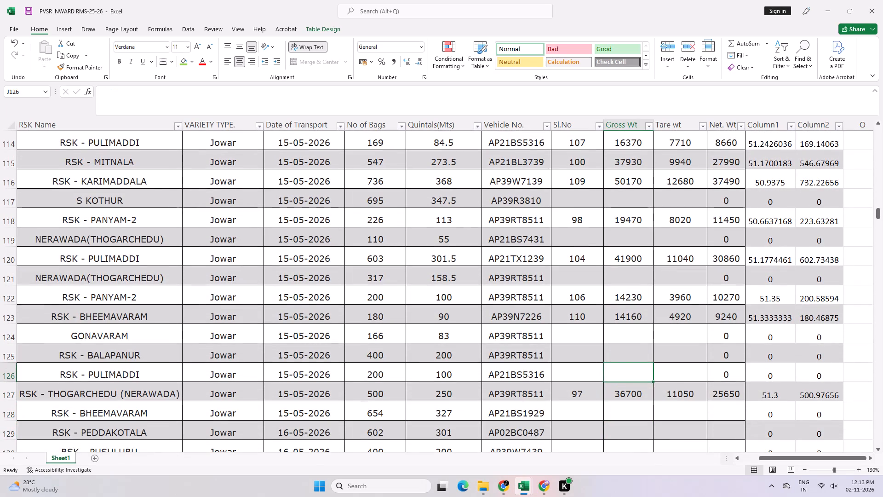
key("Left")
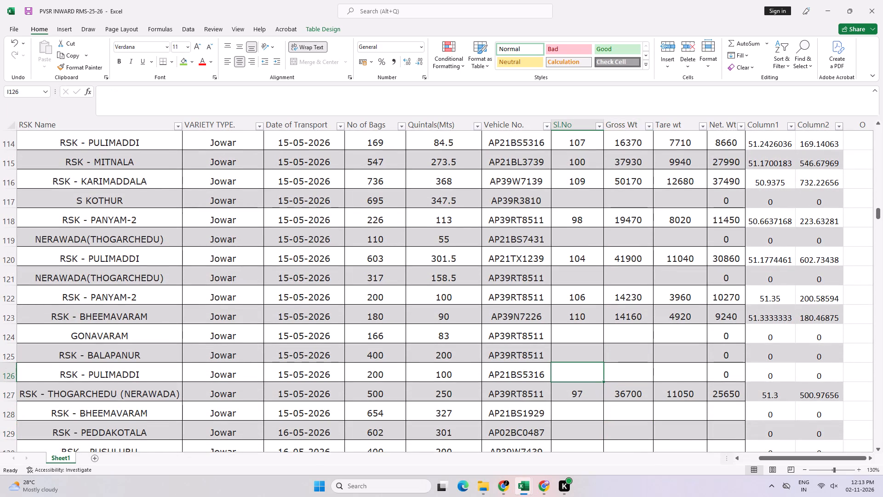
type("114")
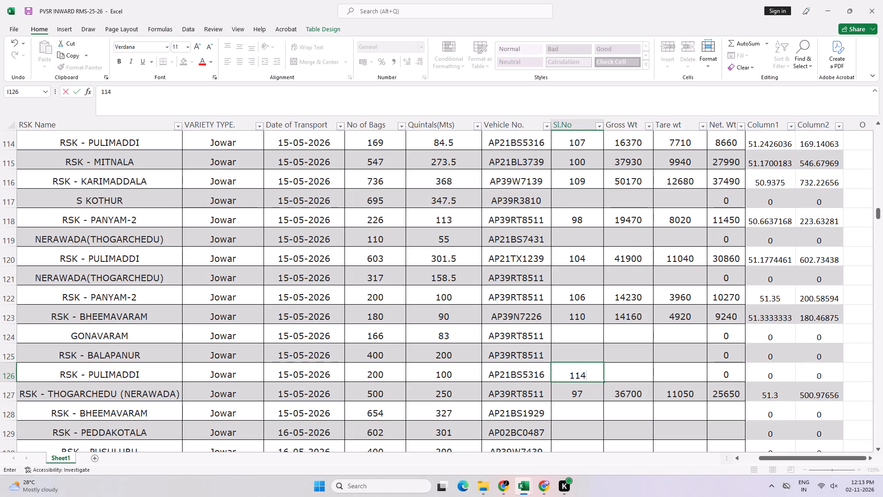
key("Right")
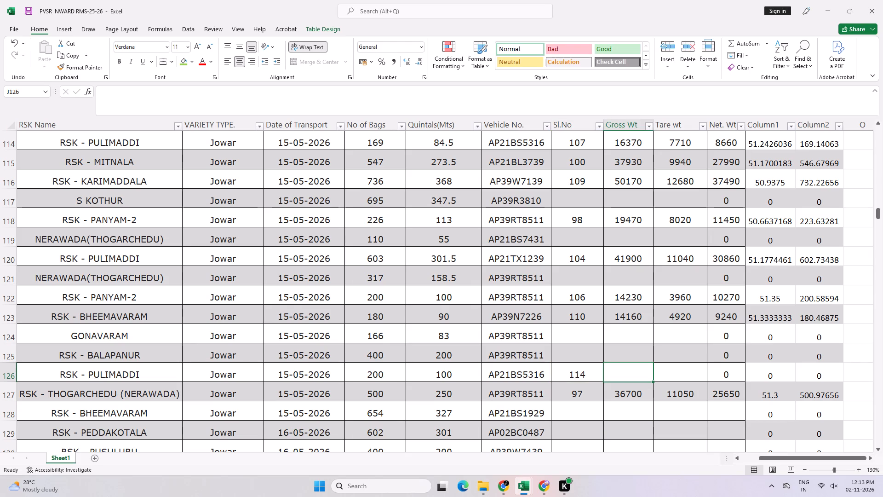
Enter gross weight =9240 and tare weight =4120 for serial number 114.
key("equal")
key("9")
type("240")
key("Right")
type("=41")
type("20")
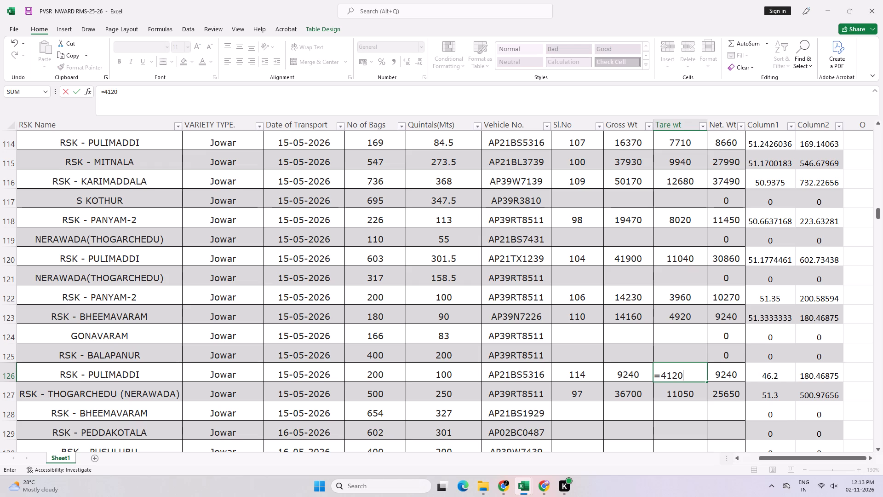
key("Right")
Extend serial number 114's weight formulas by adding +8720 to the gross weight and +3950 to the tare weight.
key("Left")
key("Left")
key("F2")
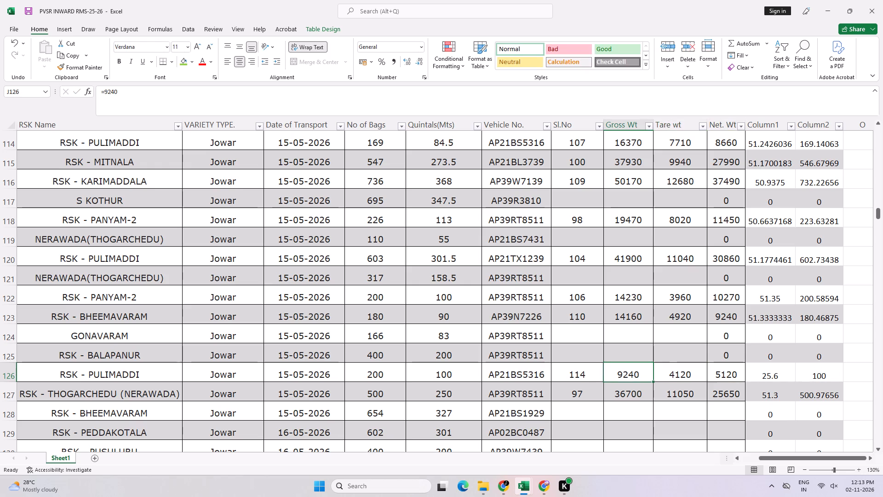
key("plus")
type("8720")
key("Tab")
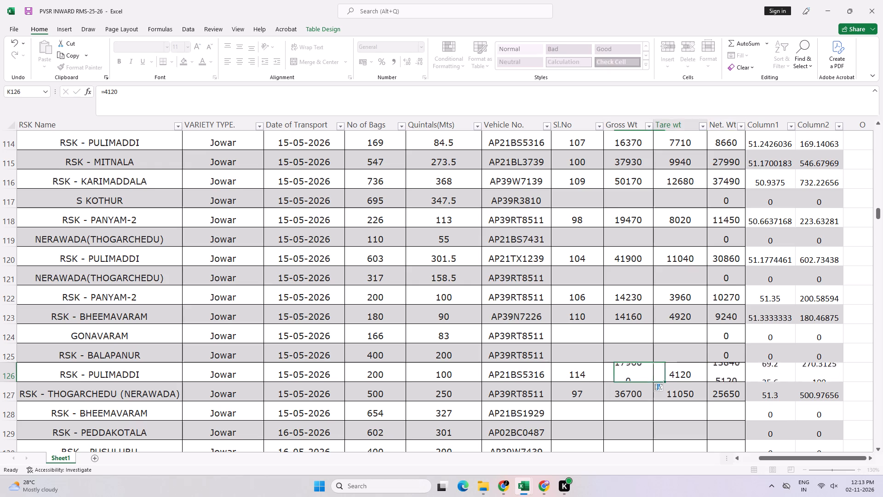
key("F2")
key("plus")
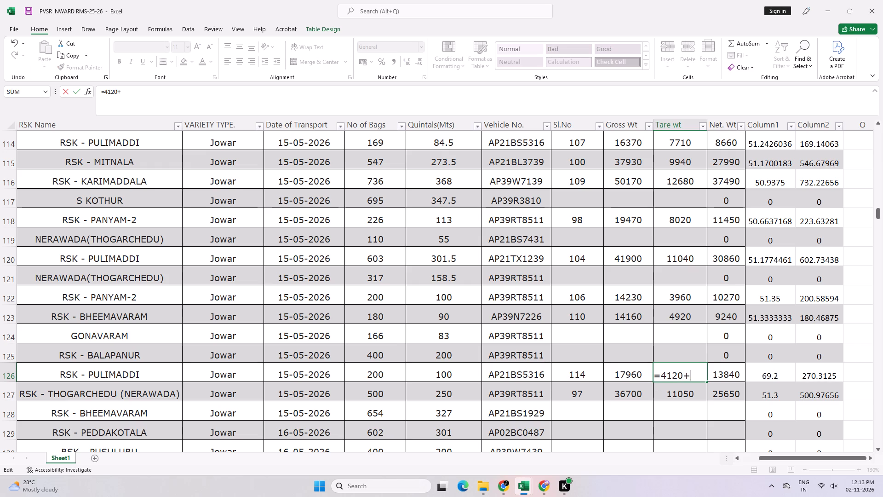
type("3950")
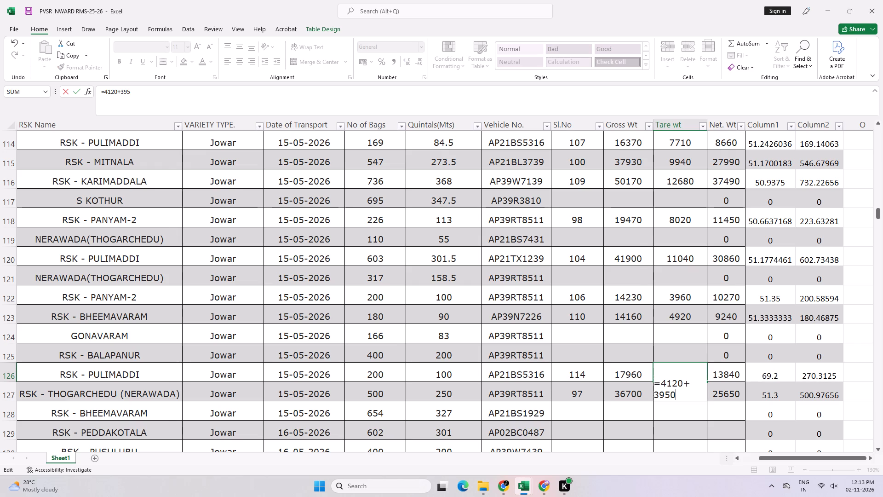
key("Tab")
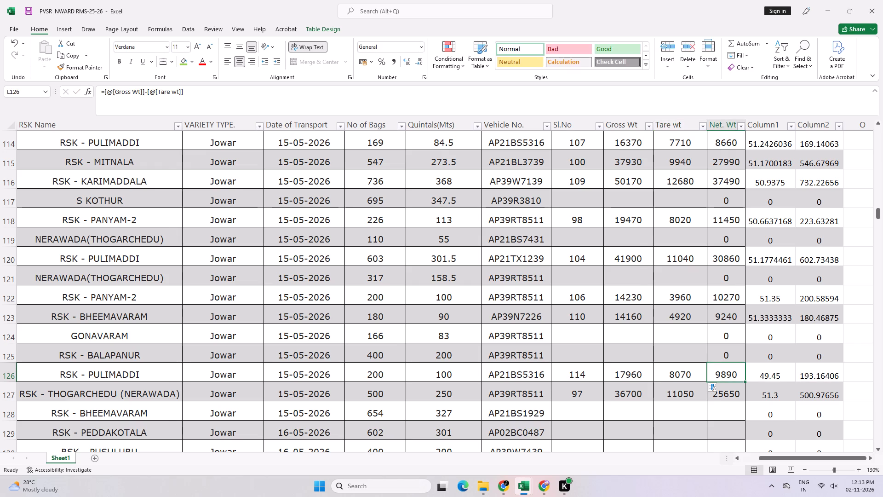
Review serial number 114's weight formulas and correct the tare weight formula to =4120+3590.
key("Left")
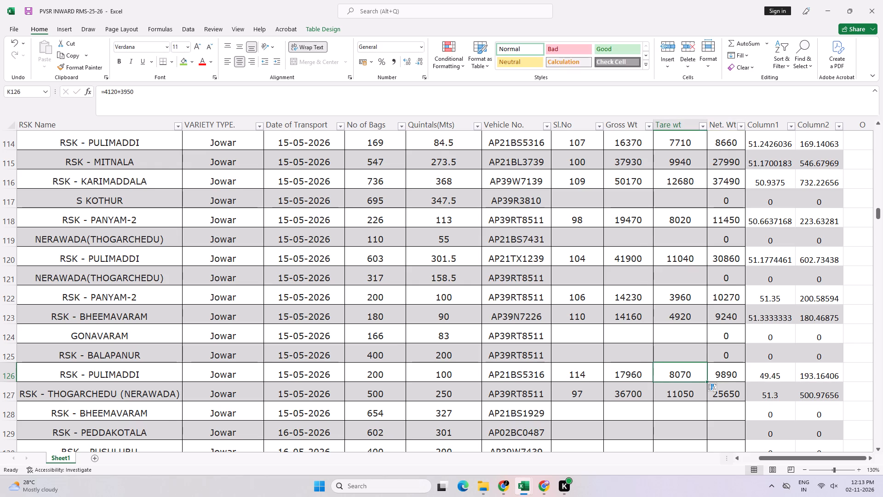
key("Left")
key("Left")
key("Right")
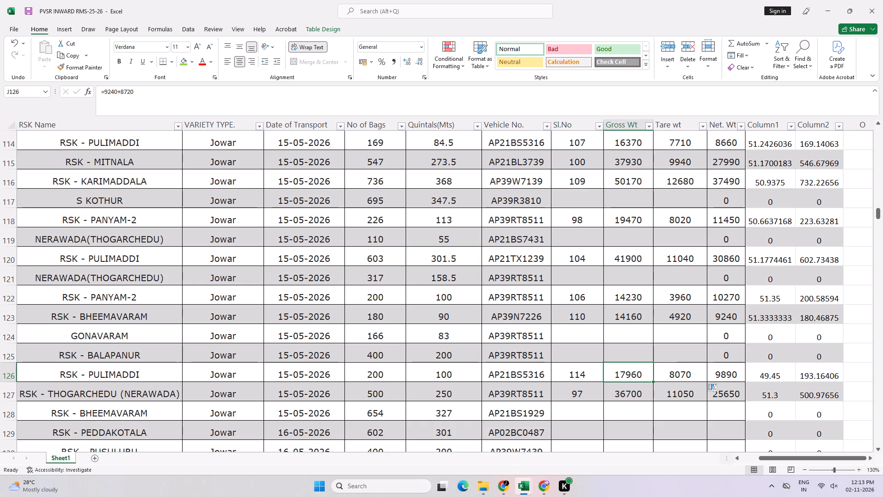
key("Right")
key("Left")
key("Right")
key("Left")
key("Right")
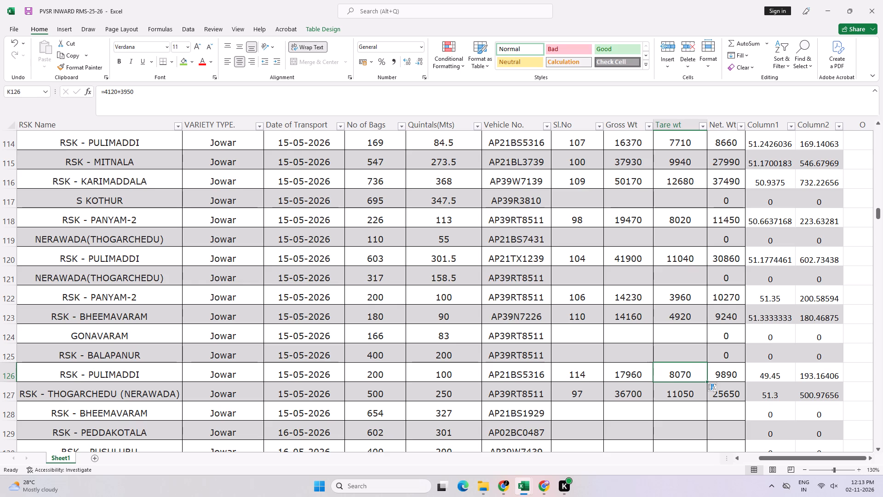
key("F2")
key("Left")
key("Left")
key("BackSpace")
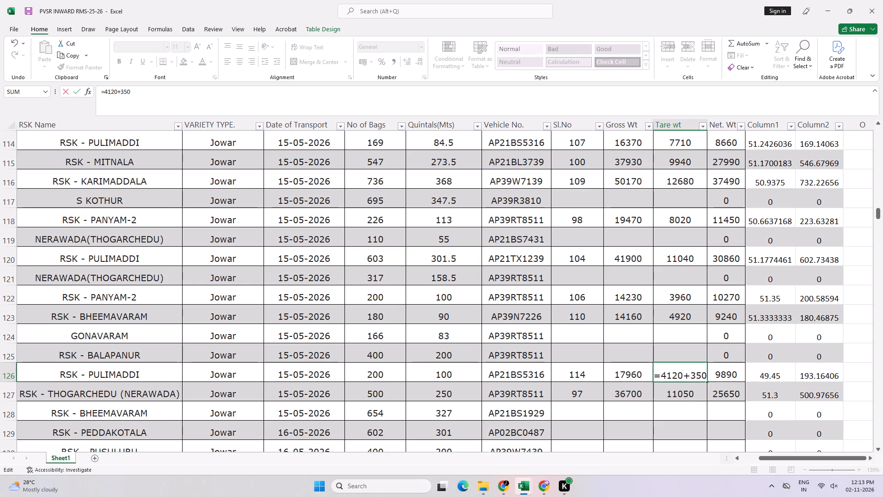
key("5")
key("Delete")
key("9")
key("Return")
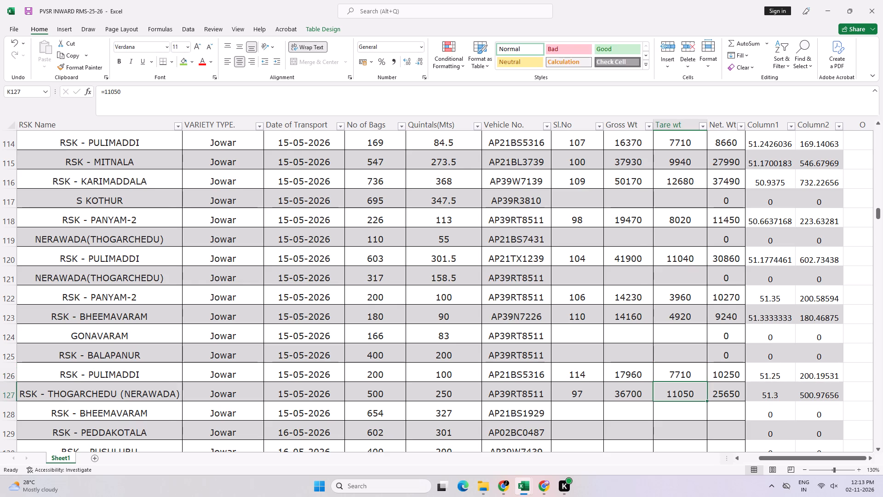
Save the workbook with serial number 114's weights.
key("Up")
key("ctrl+s")
key("Left")
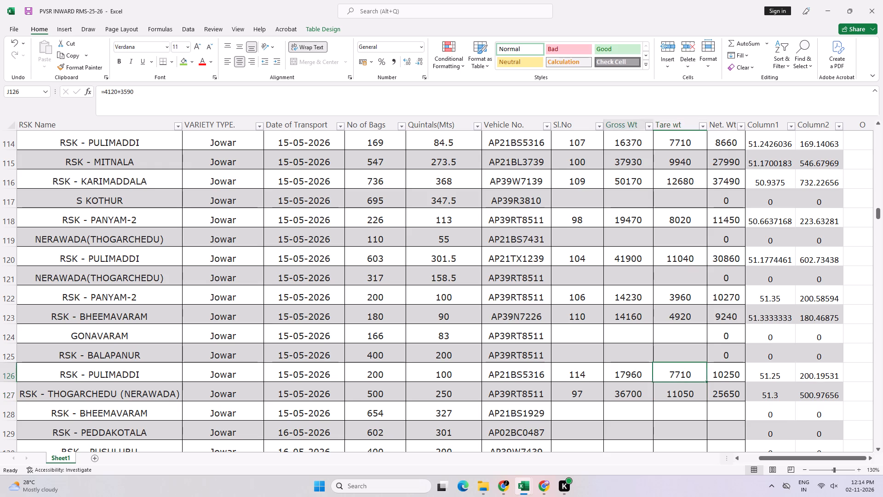
key("Left")
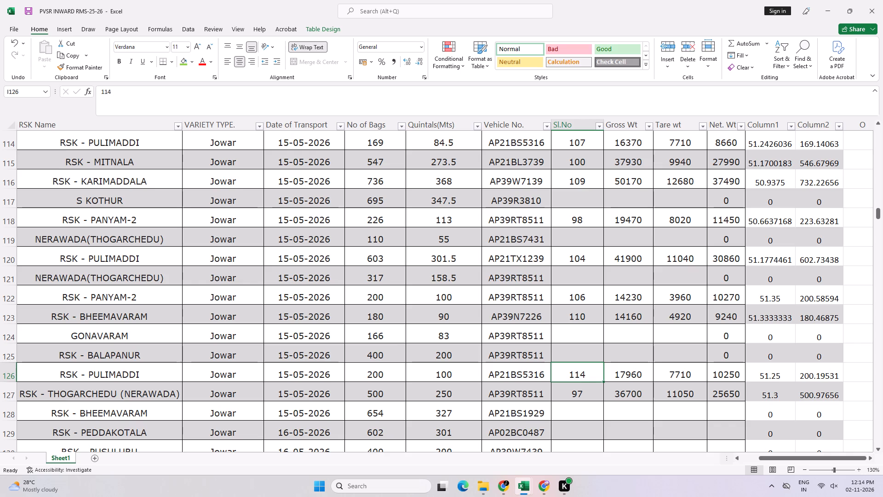
key("Down")
key("Down")
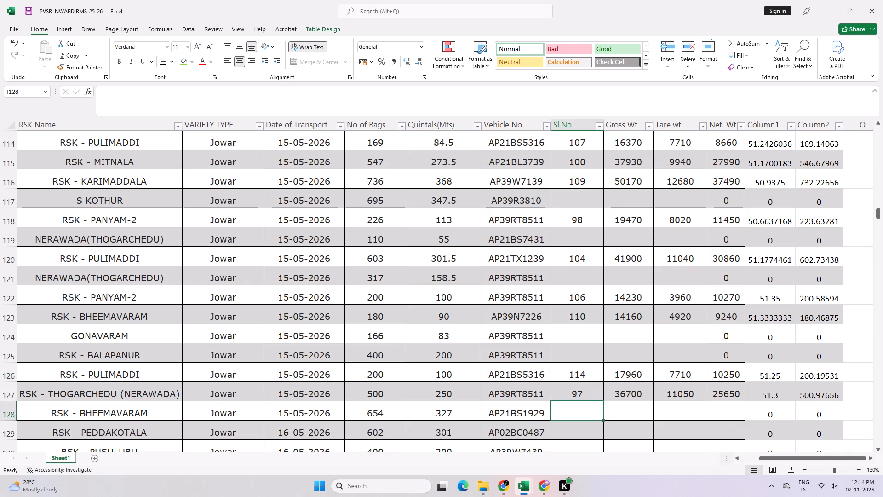
key("equal")
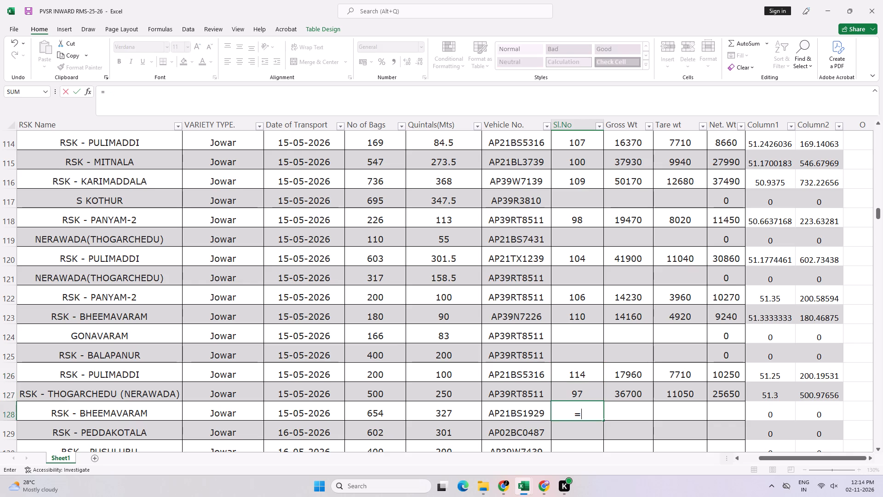
key("BackSpace")
type("115")
key("Right")
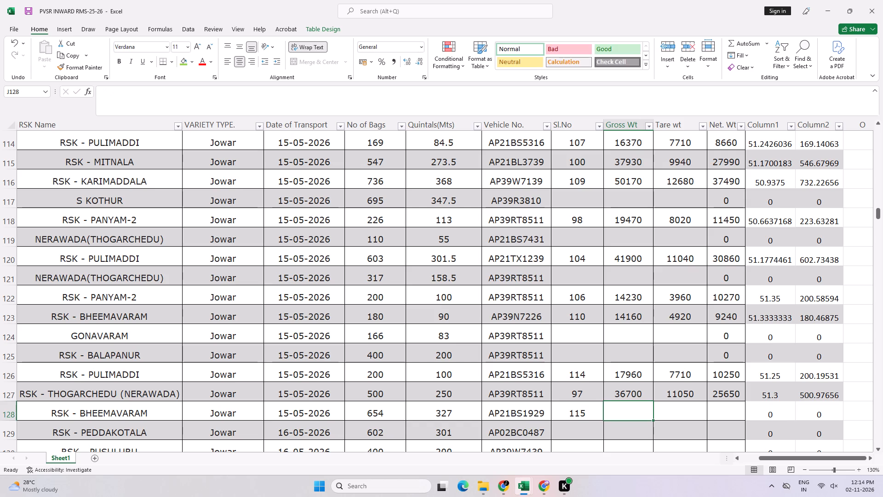
Enter gross weight =36320 and tare weight =10630 for serial number 115.
key("equal")
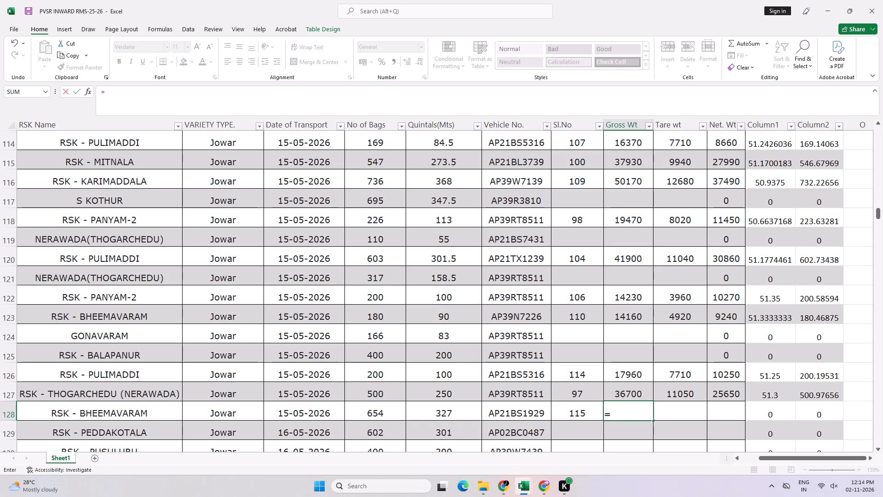
type("36320")
key("Right")
type("=10630")
key("Tab")
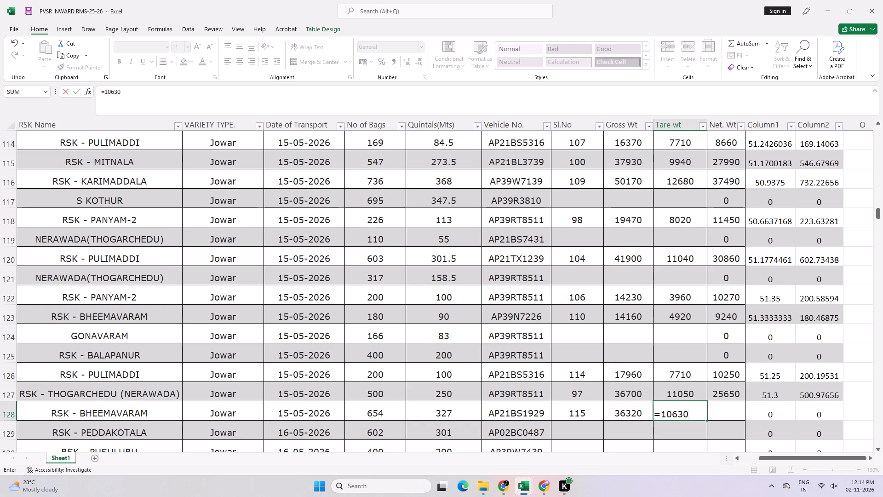
Fill the net weight formula from the row above into serial number 115's row.
key("ctrl+d")
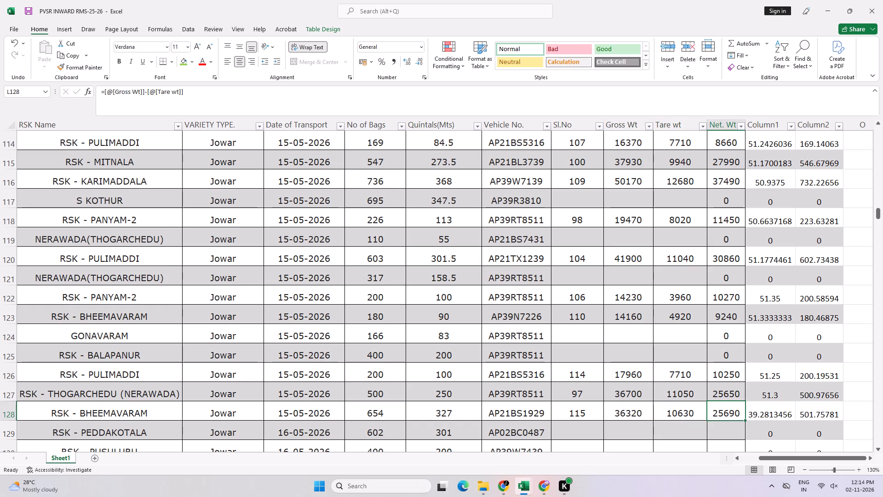
Add 12540 to the gross weight and 4630 to the tare weight formulas for serial number 115.
key("Left")
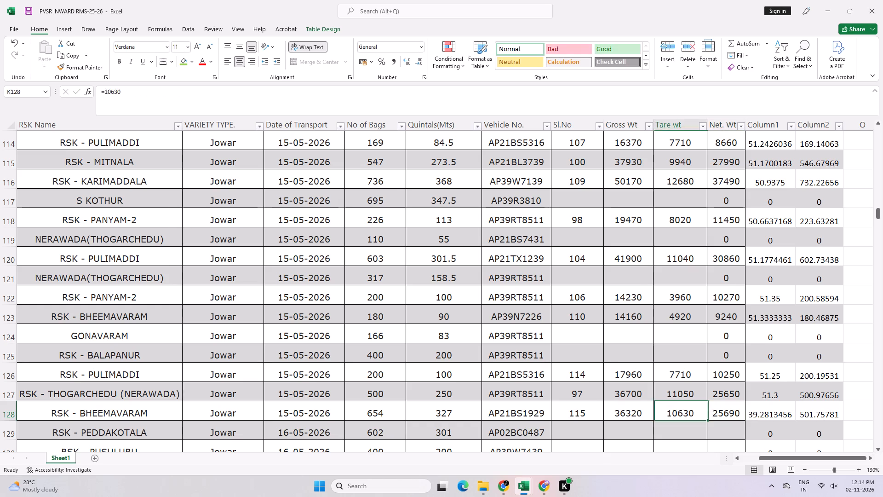
key("Left")
key("F2")
key("plus")
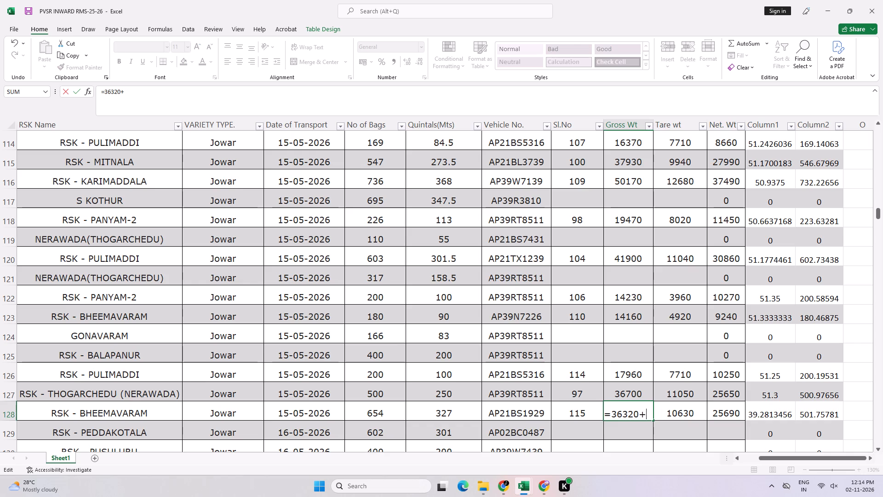
type("125")
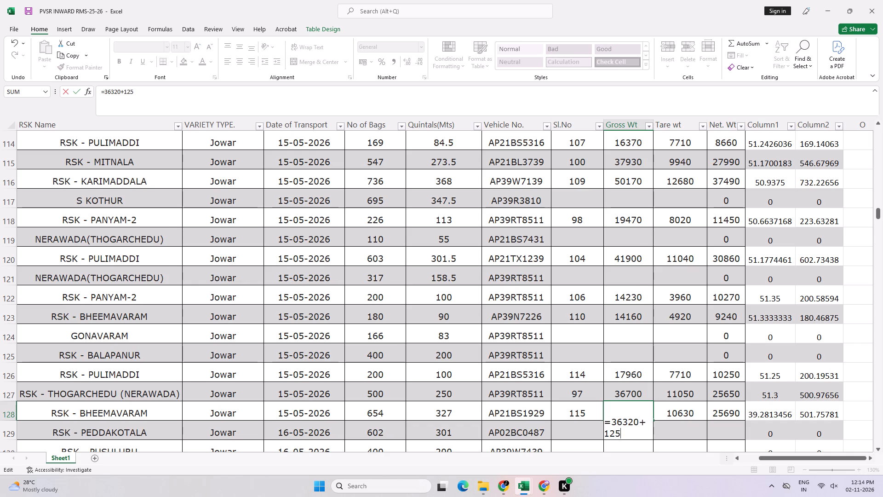
type("40")
key("Right")
key("Tab")
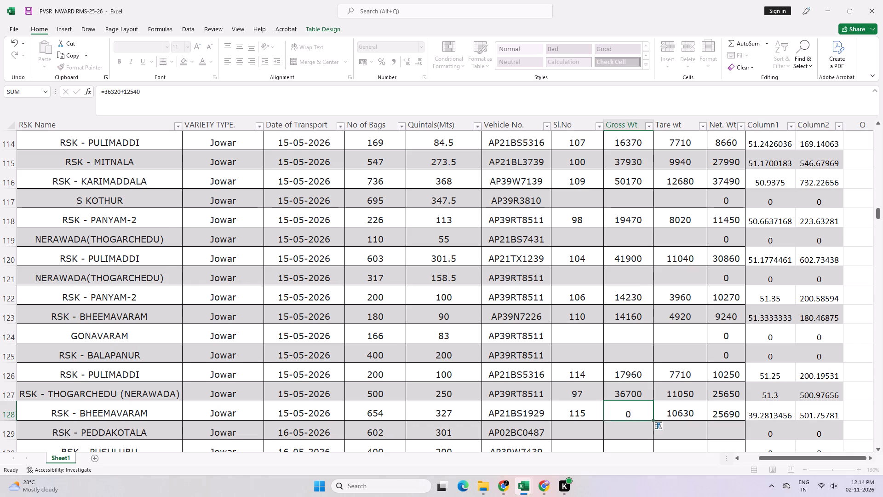
key("F2")
type("+4630")
key("Tab")
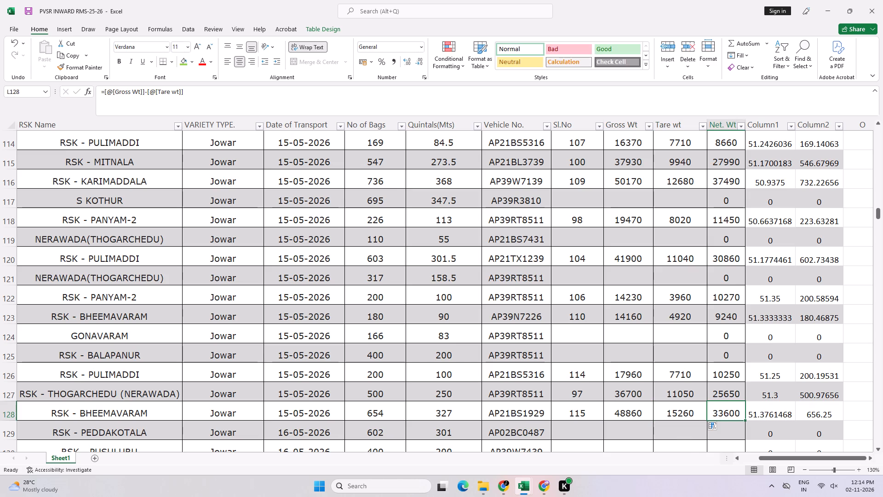
Save the workbook with serial number 115's weights.
key("ctrl+s")
Look through the vehicle numbers around the end of the 15-05-2026 rows for entries still lacking a serial number.
key("Left")
key("Left")
key("Left")
key("Right")
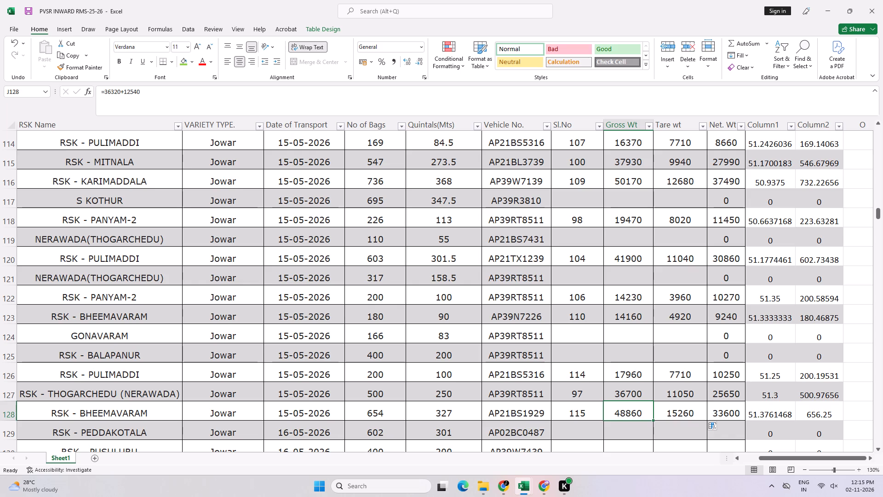
key("Left")
key("Left")
key("Up")
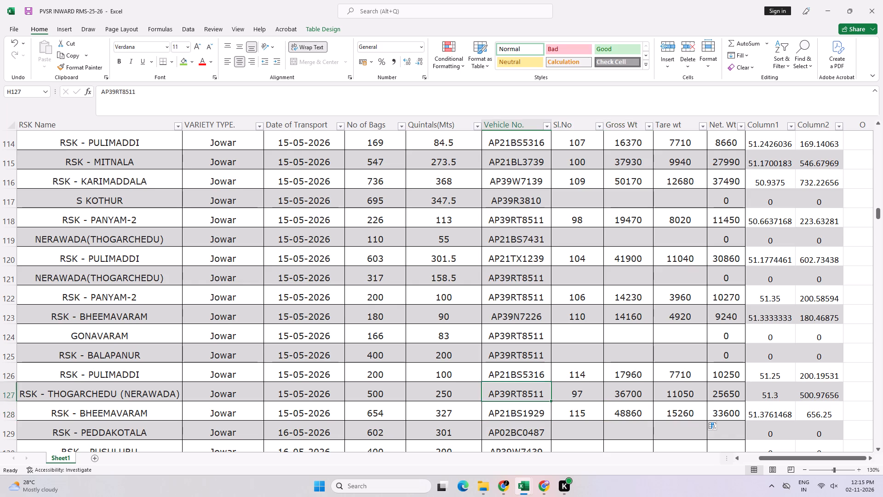
key("Up")
key("Up")
key("Up")
key("Up")
key("Up")
key("Down")
key("Down")
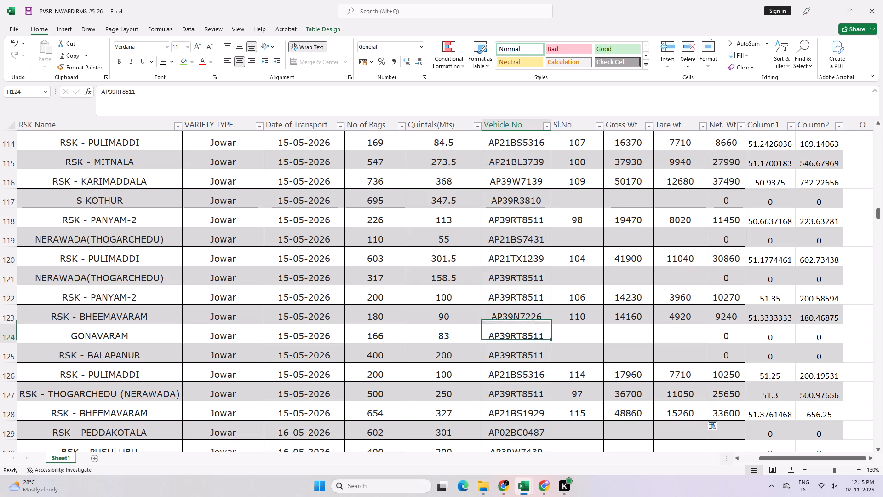
key("Down")
key("Down")
key("Down")
key("Down")
key("Down")
key("Down")
key("Down")
key("Down")
key("Up")
key("Up")
key("Up")
key("Up")
key("Up")
key("Up")
key("Up")
key("Up")
key("Up")
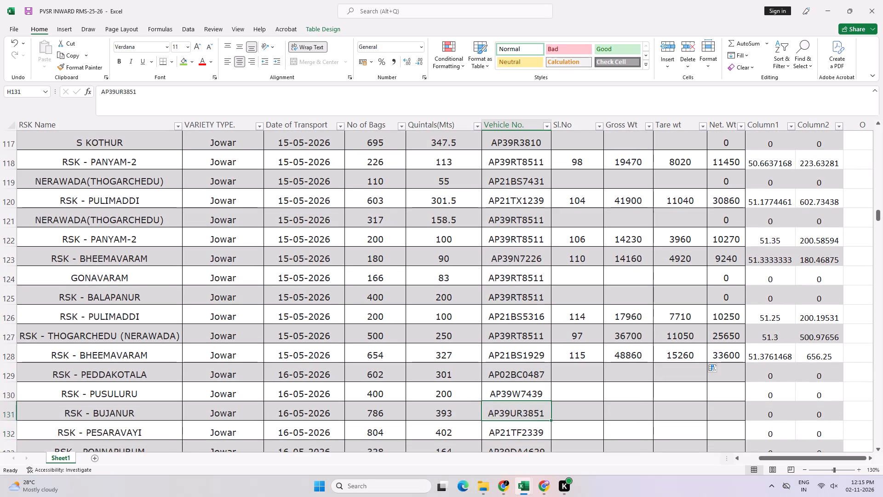
key("Up")
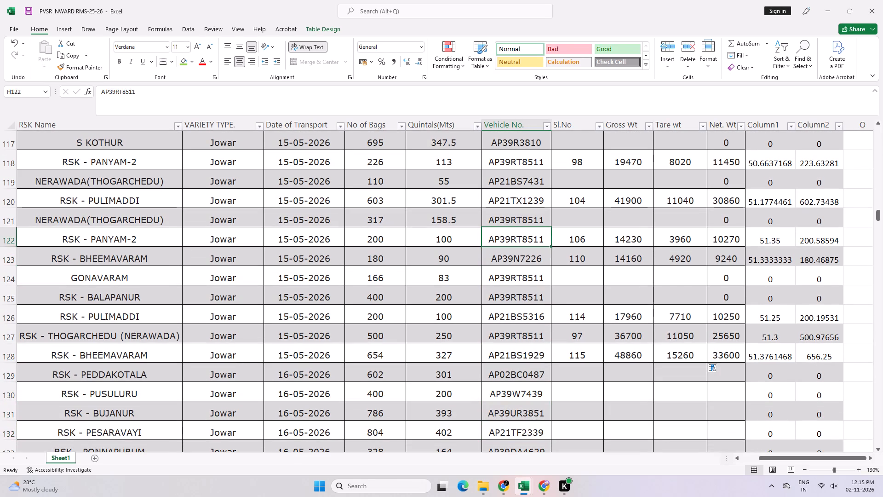
key("Up")
key("Up")
key("Up")
key("Right")
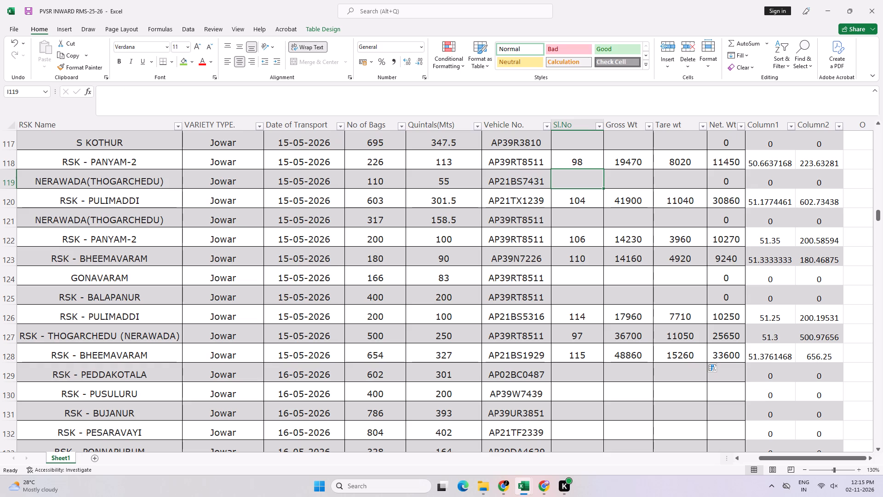
key("Up")
key("Up")
key("Up")
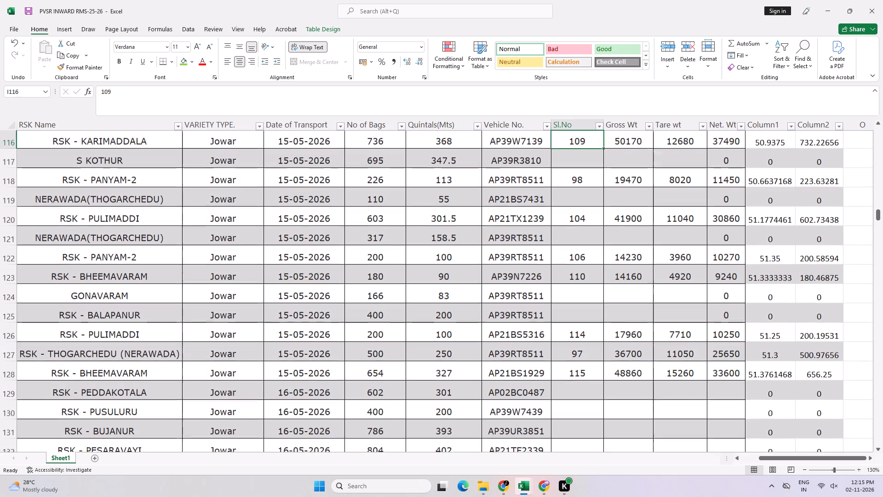
key("Up")
key("Up")
key("Up")
key("Up")
key("Up")
key("Up")
key("Up")
key("Up")
key("Up")
key("Up")
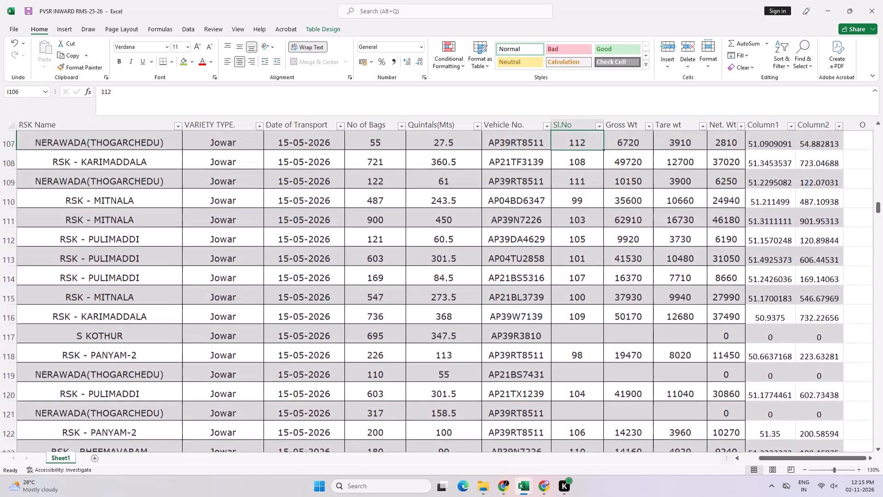
key("Up")
key("Up")
key("Up")
key("Down")
key("Down")
key("Down")
key("Down")
key("Up")
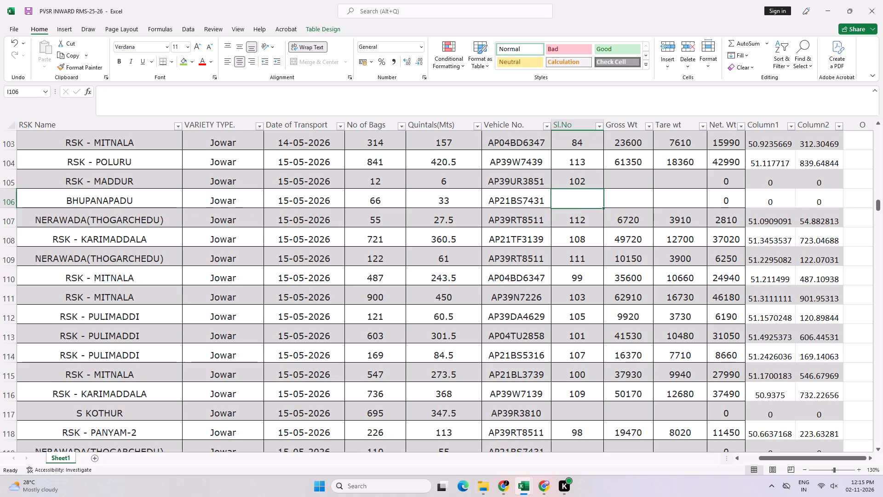
type("116")
key("Right")
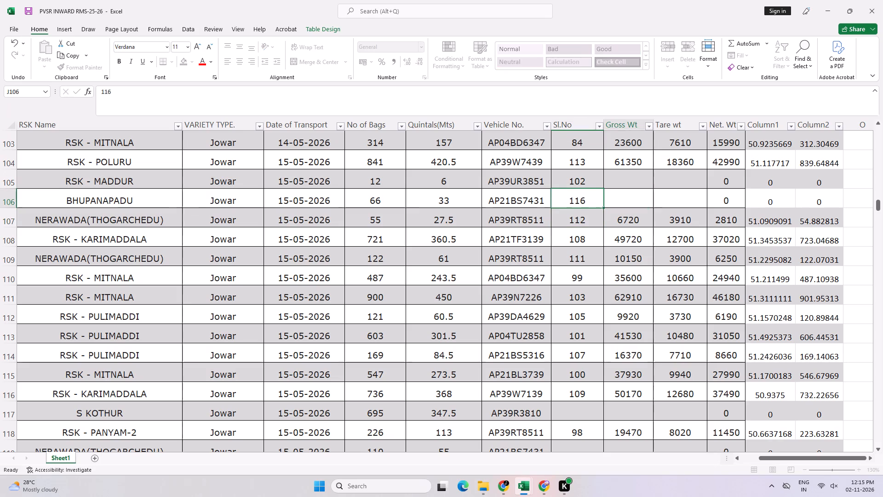
Enter gross weight =8300 and tare weight =4110 for serial number 116.
key("equal")
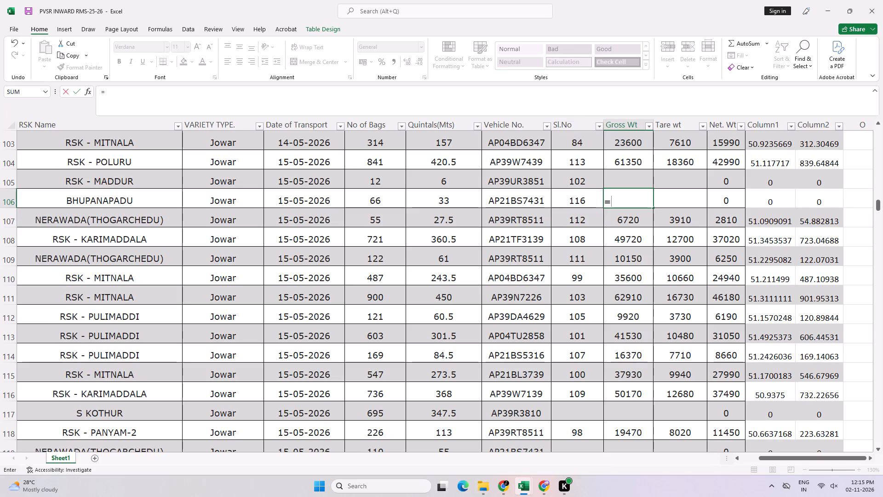
type("8300")
key("Right")
key("equal")
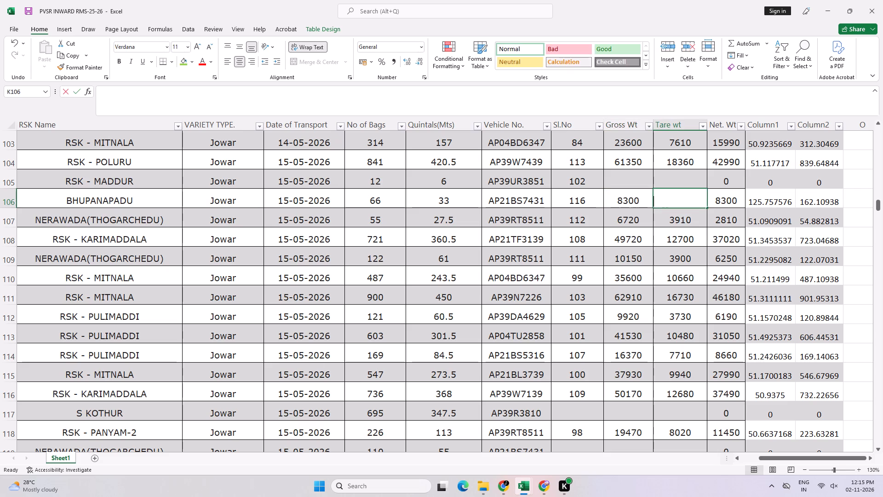
type("4110")
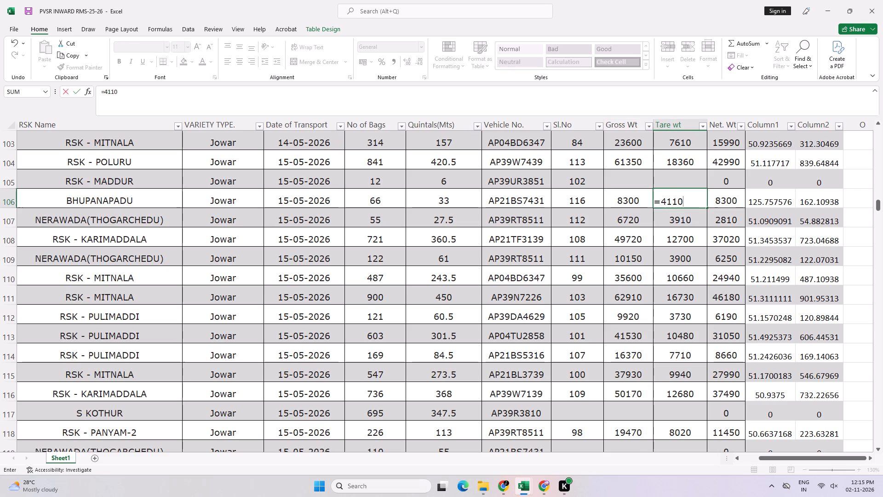
key("Right")
Check serial number 116's gross and tare weights against its net weight per bag.
key("Left")
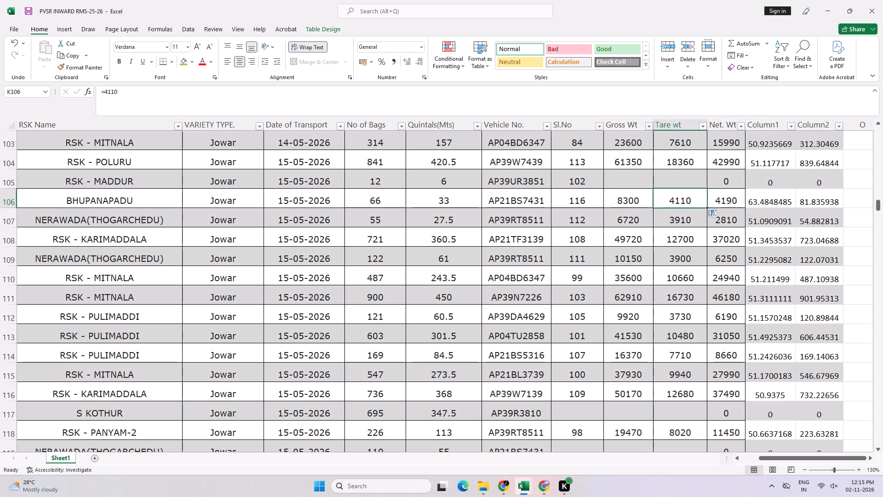
key("Left")
key("Left")
key("Right")
key("Right")
key("Right")
key("Right")
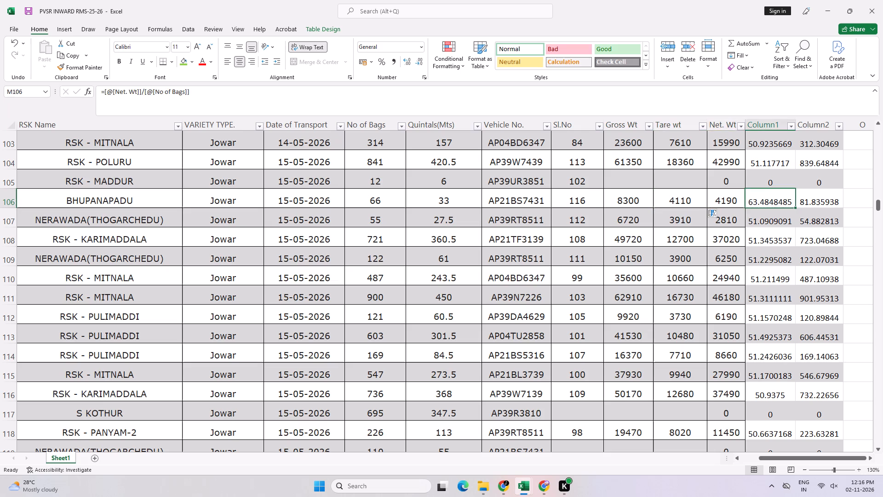
key("Left")
key("Left")
key("Left")
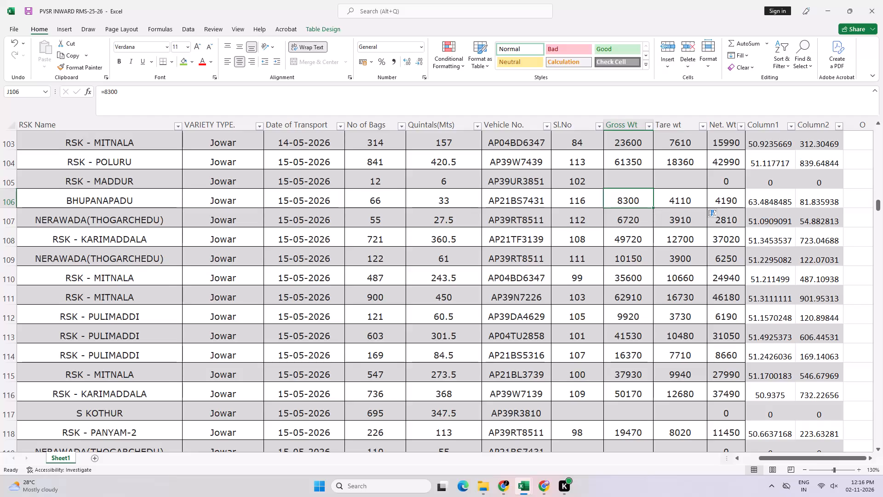
Save the workbook with serial number 116's weights.
key("Down")
key("Down")
key("Down")
key("Down")
key("Down")
key("Down")
key("Down")
key("Down")
key("Down")
key("Down")
key("Down")
key("Down")
key("Down")
key("Down")
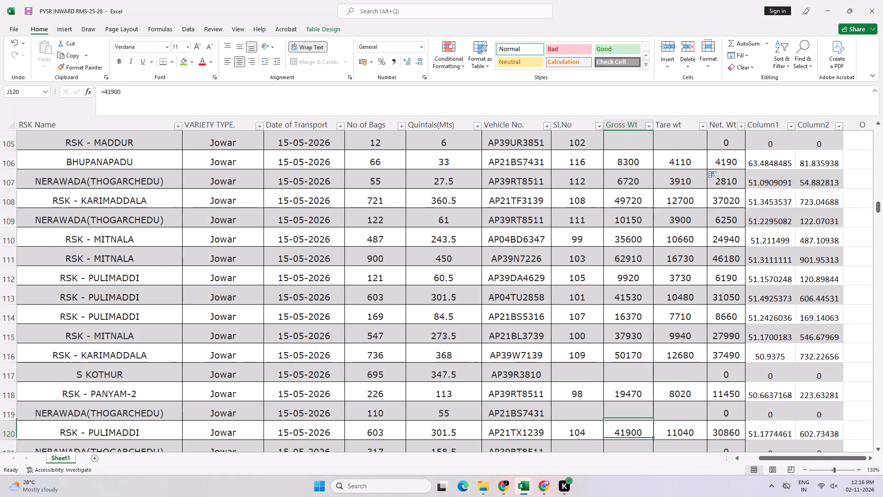
key("Up")
key("Up")
key("Up")
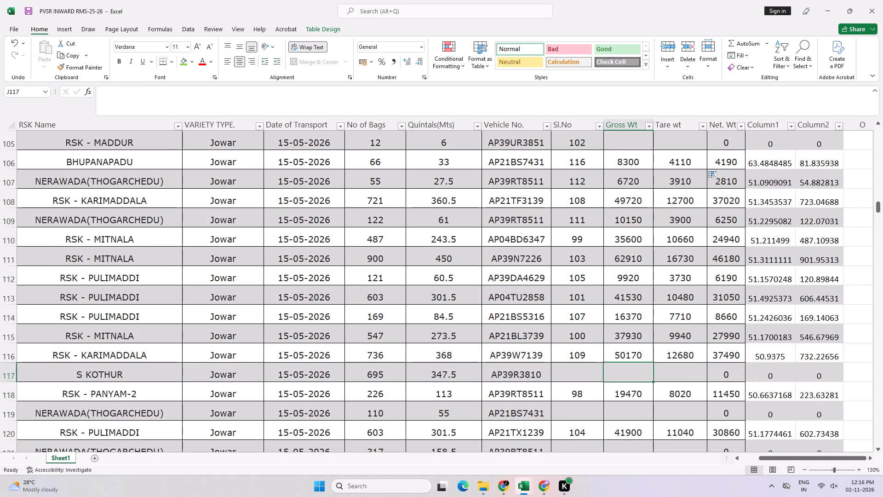
key("ctrl+s")
key("Left")
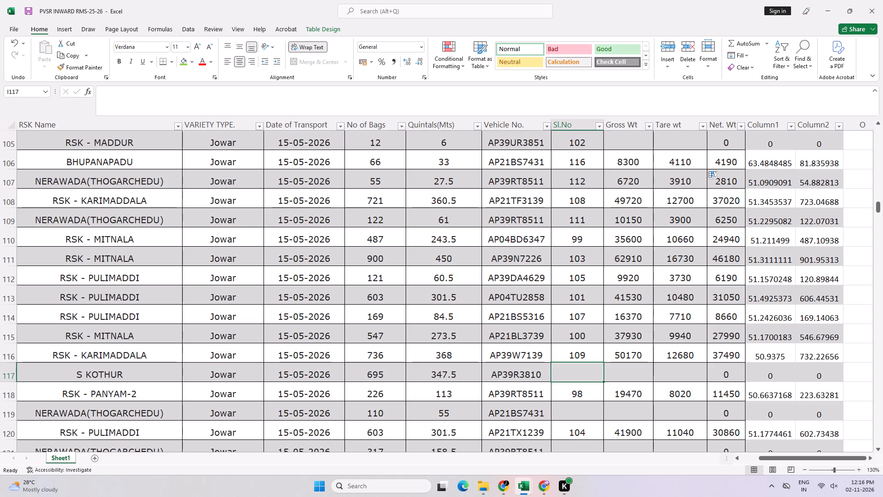
key("Down")
key("Down")
key("Down")
key("Up")
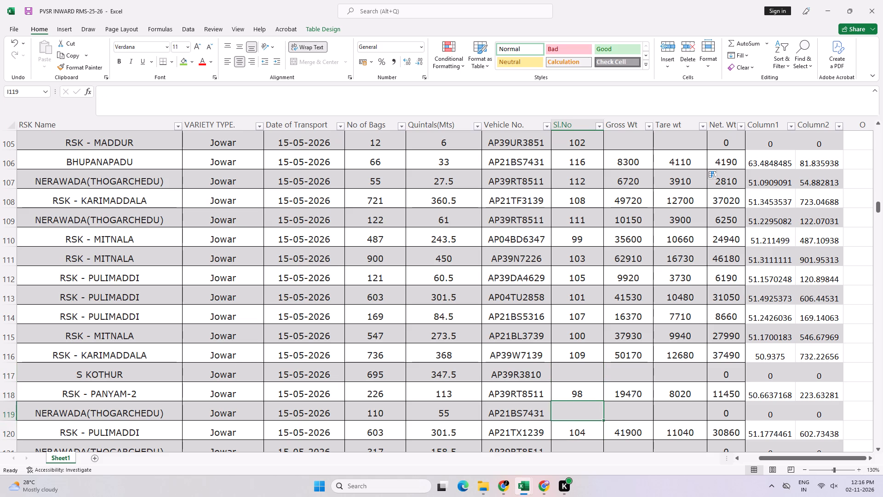
type("11")
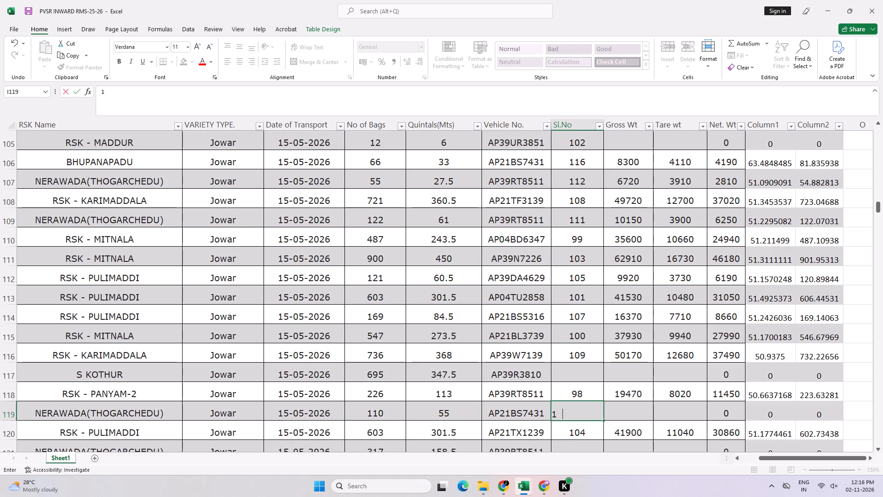
key("7")
key("Right")
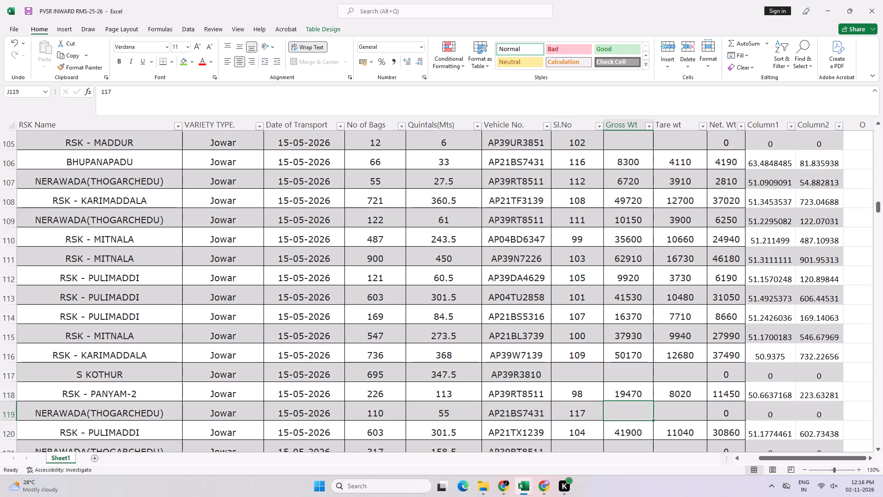
Enter gross weight =9040 and tare weight =4240 for serial number 117.
key("9")
key("BackSpace")
key("equal")
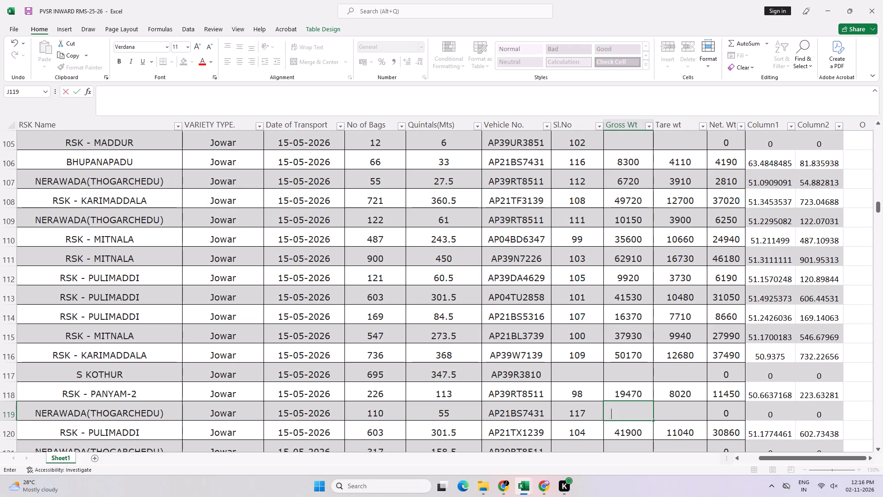
key("9")
type("040")
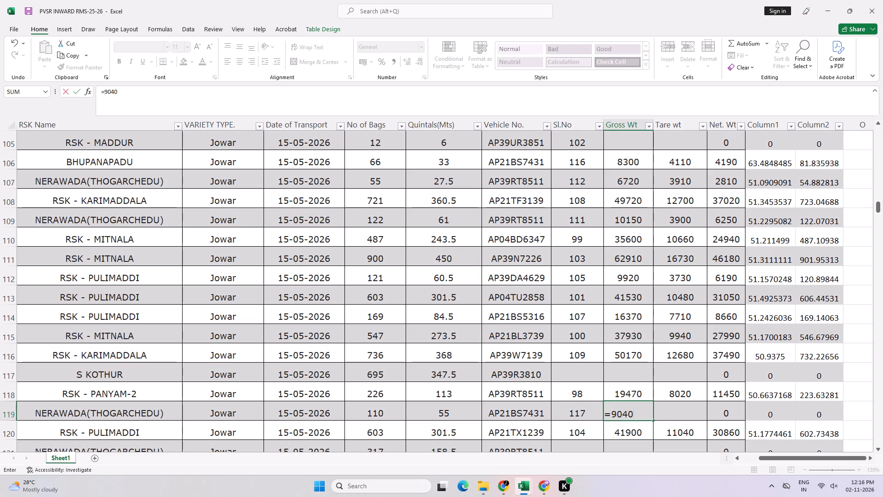
key("Right")
type("=4240")
key("Right")
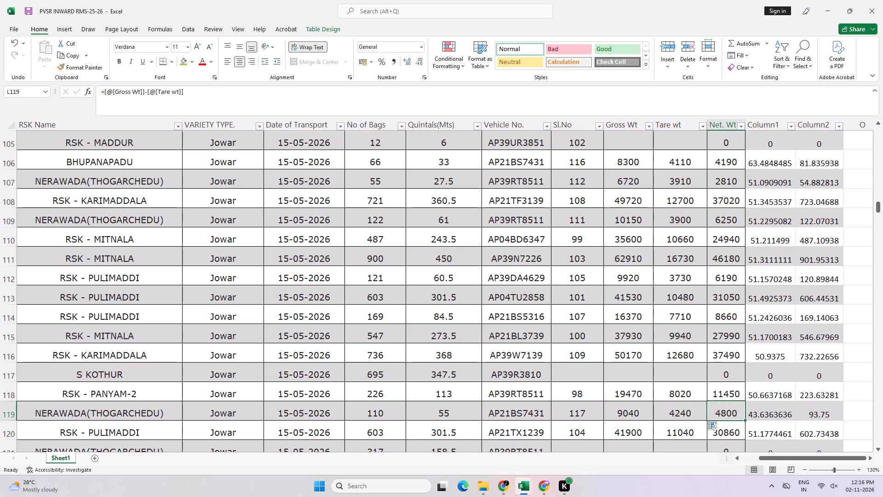
Extend serial number 117's gross weight to =9040+4930 and tare weight to =4240+4110, and save the workbook.
key("Left")
key("Left")
key("F2")
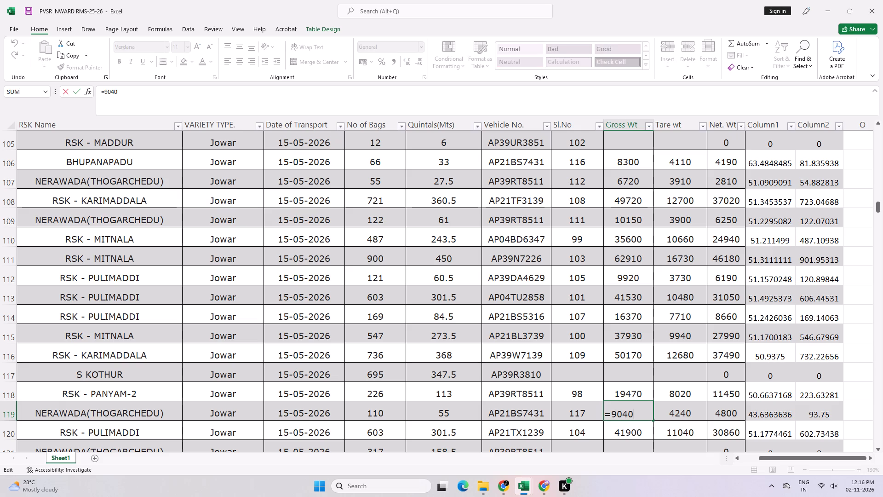
type("+4930")
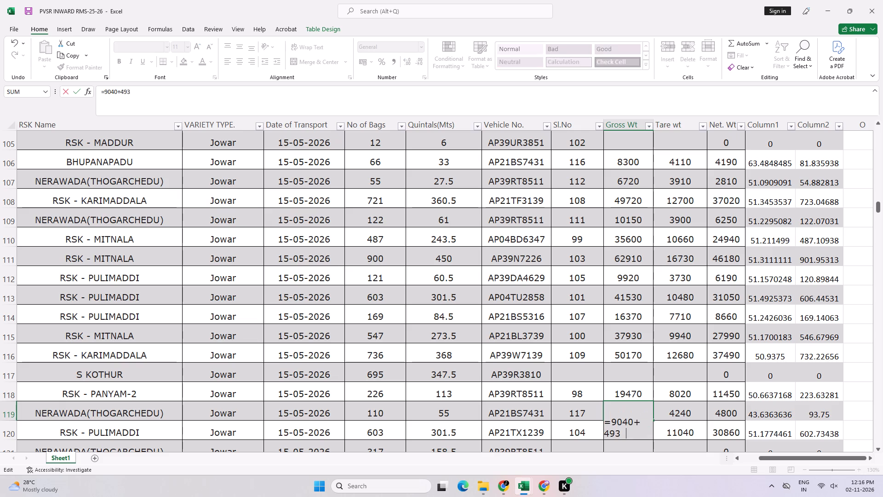
key("Tab")
key("F2")
type("+4110")
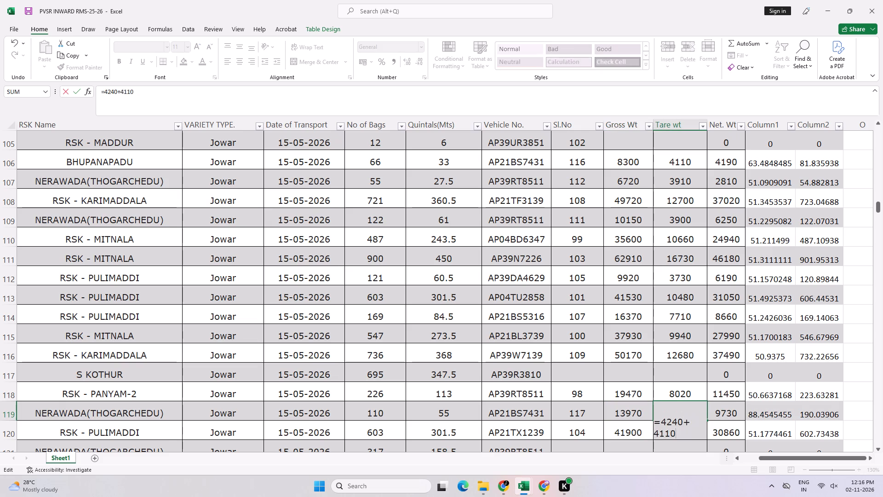
key("Return")
key("Up")
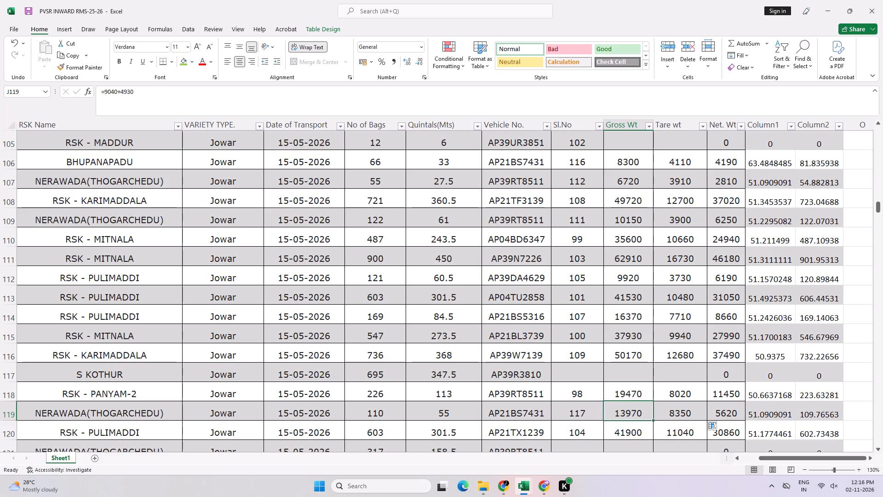
key("ctrl+s")
key("Down")
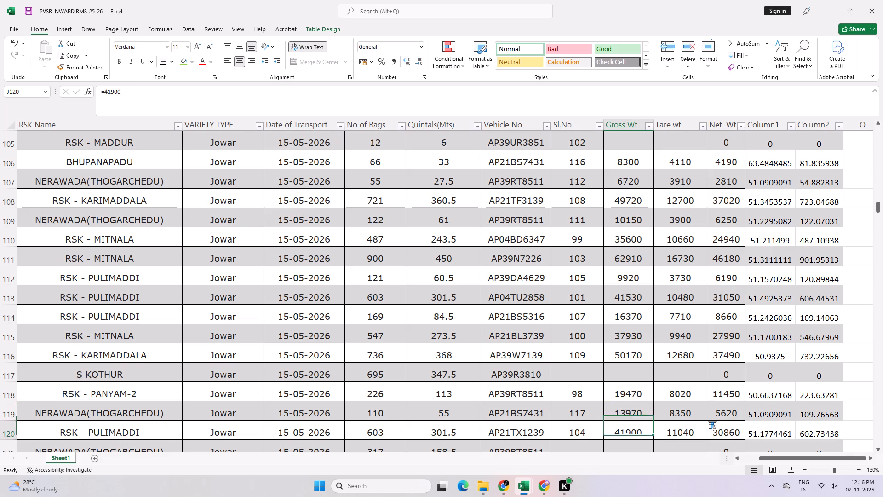
key("Down")
key("Down")
key("Up")
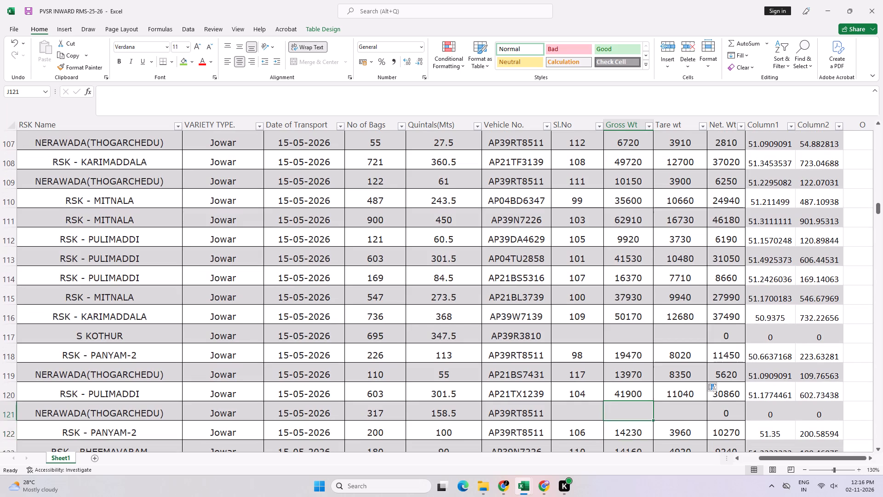
key("Left")
key("Left")
key("Right")
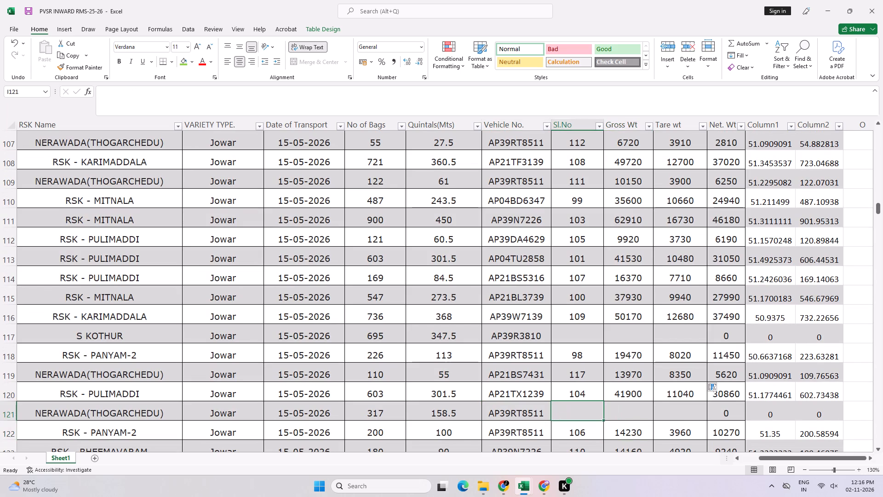
key("Down")
key("Down")
key("Down")
key("Down")
key("Down")
key("Down")
key("Up")
key("Up")
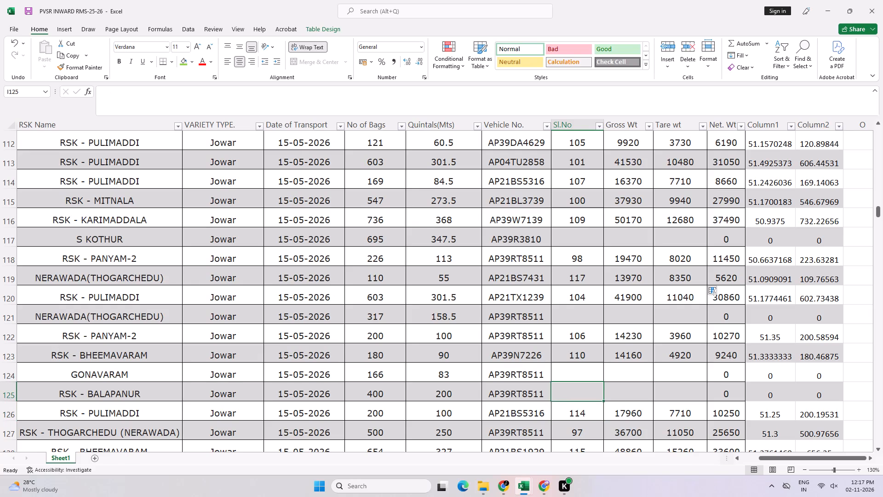
type("118")
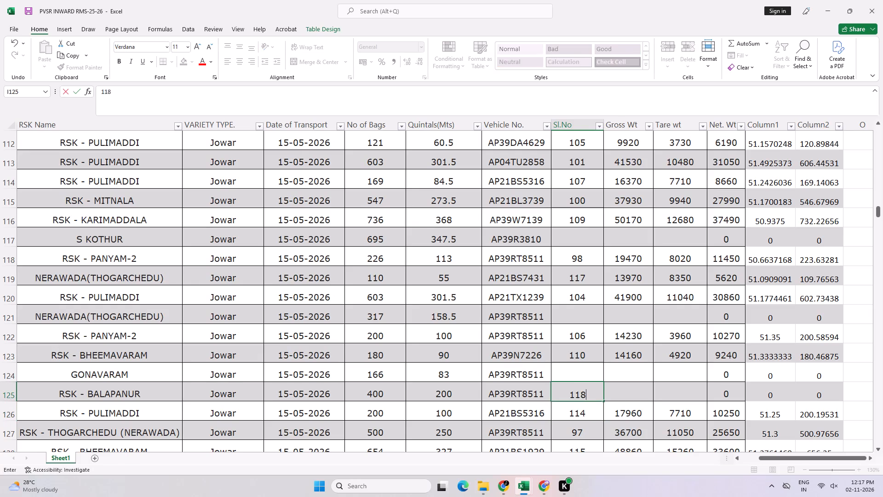
Enter gross weight 31460 and tare weight =10570 for serial number 118, and save the workbook.
key("Right")
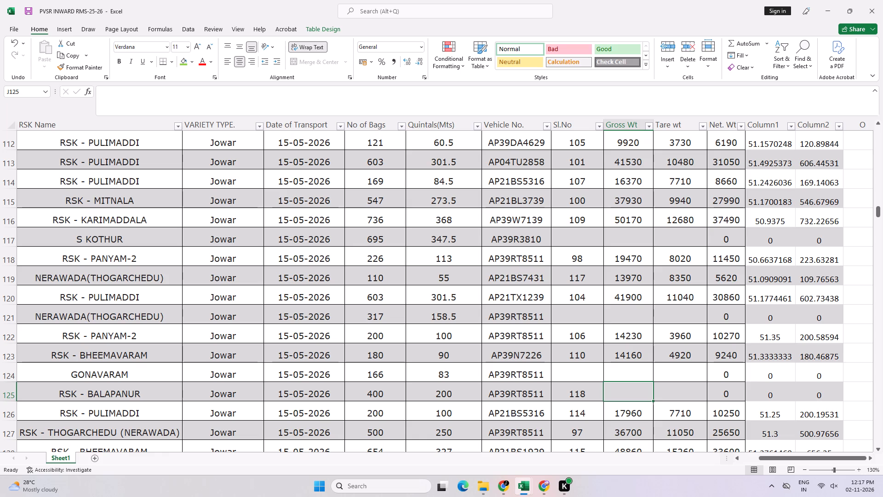
type("31460")
key("Right")
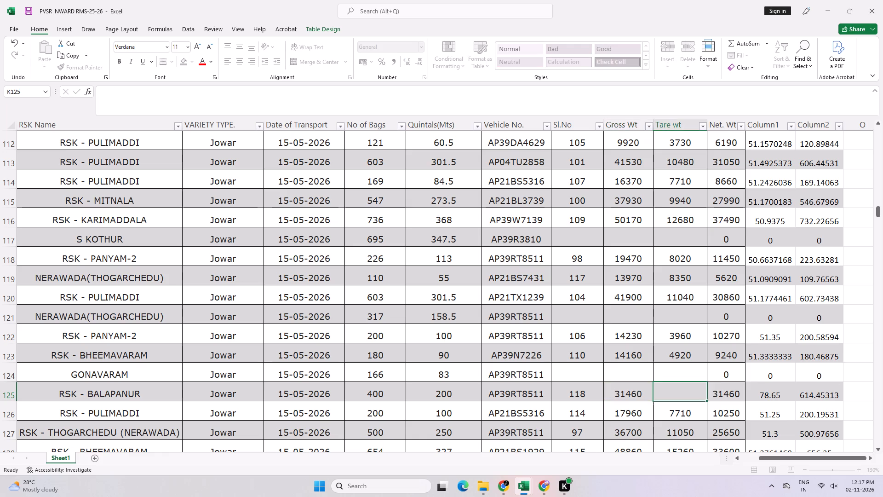
type("=10570")
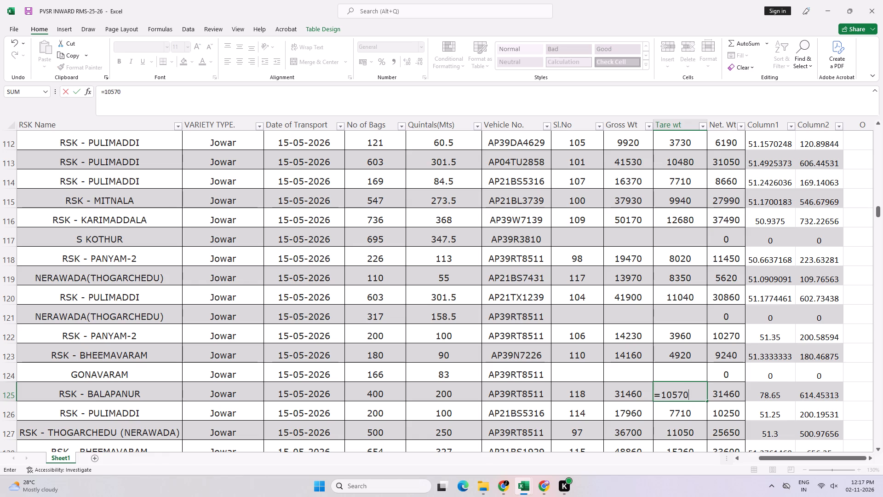
key("Return")
key("Up")
key("Left")
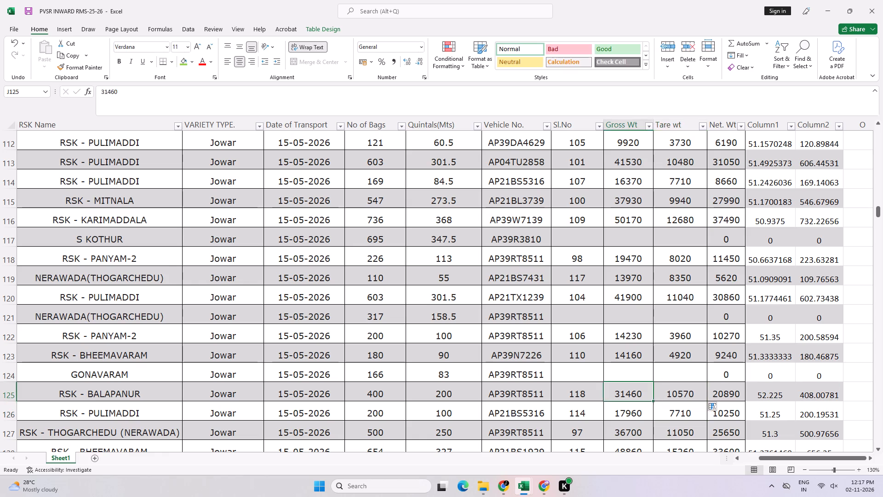
key("Left")
key("Up")
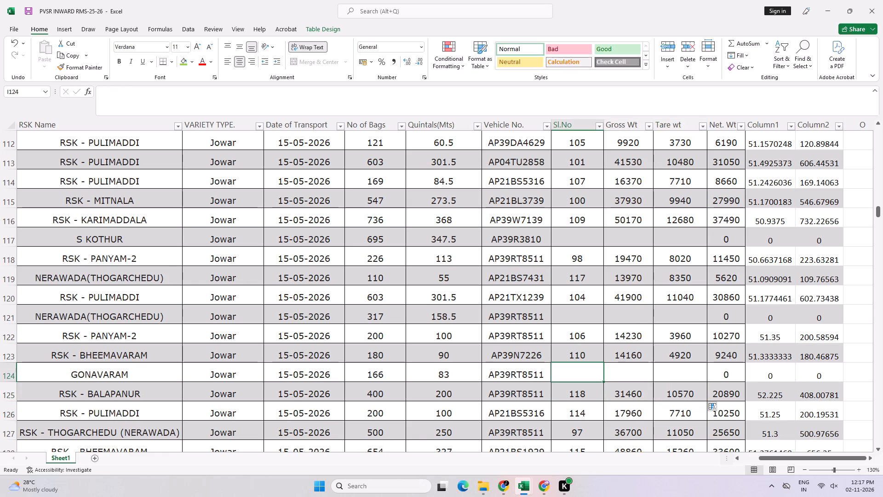
key("ctrl+s")
Fill the GONAVARAM row with 166 bags: serial number 119, gross weight =15060 and tare weight =6550.
type("119")
key("Right")
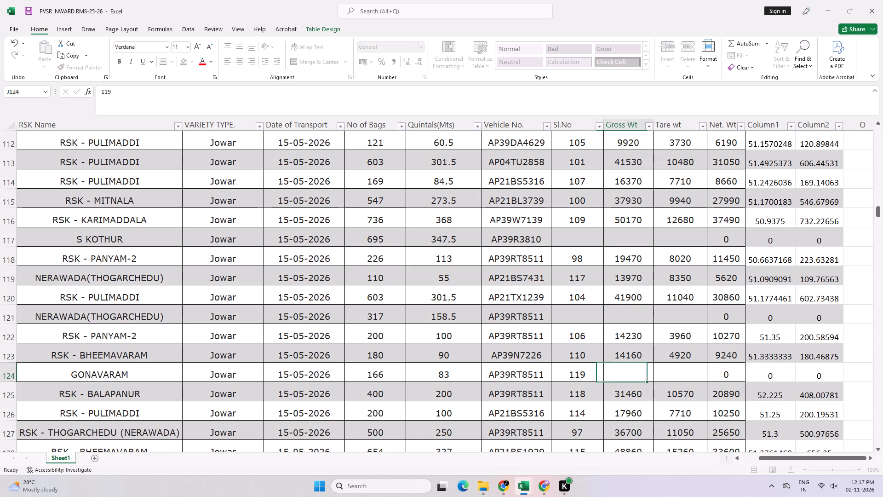
key("equal")
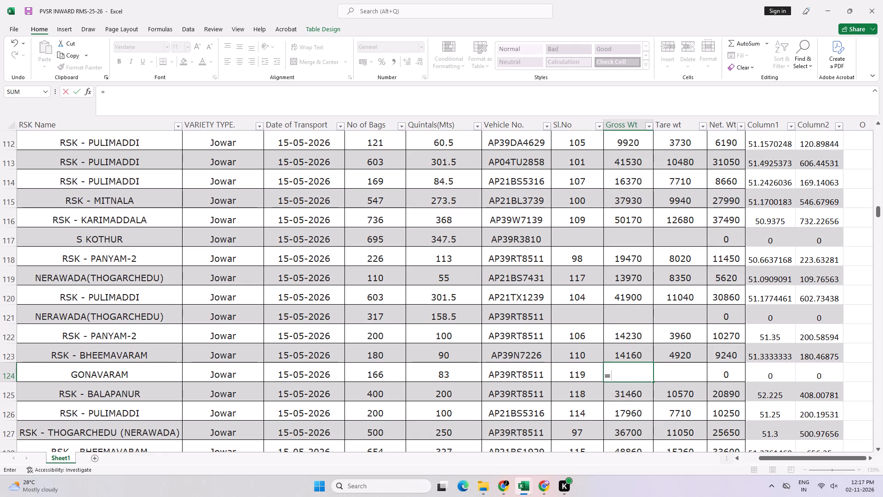
type("15060")
key("Right")
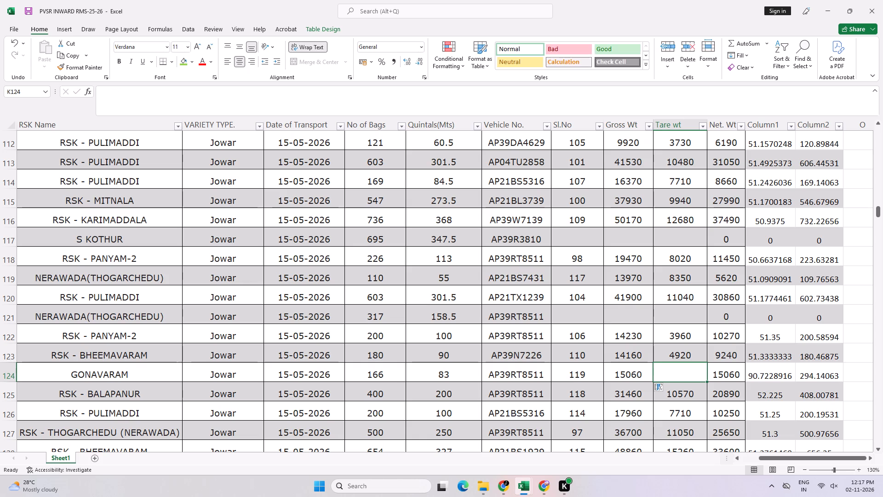
key("equal")
type("6550")
key("Right")
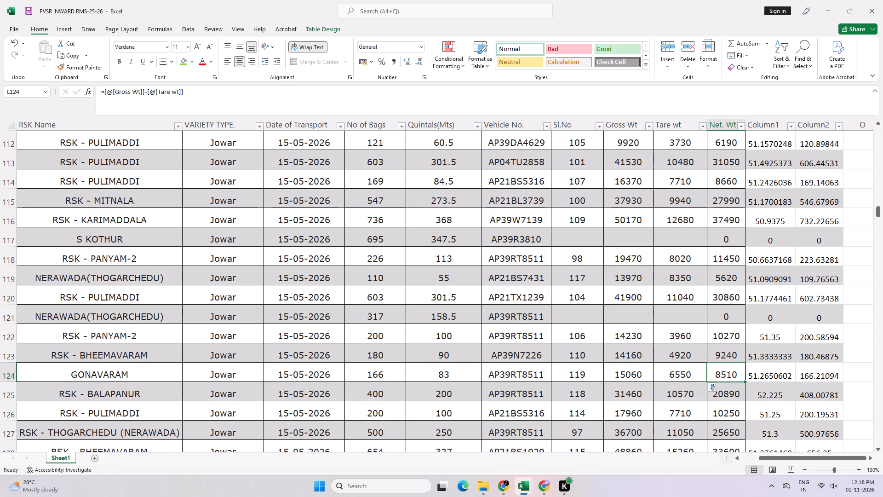
key("Left")
key("Left")
key("Left")
key("Left")
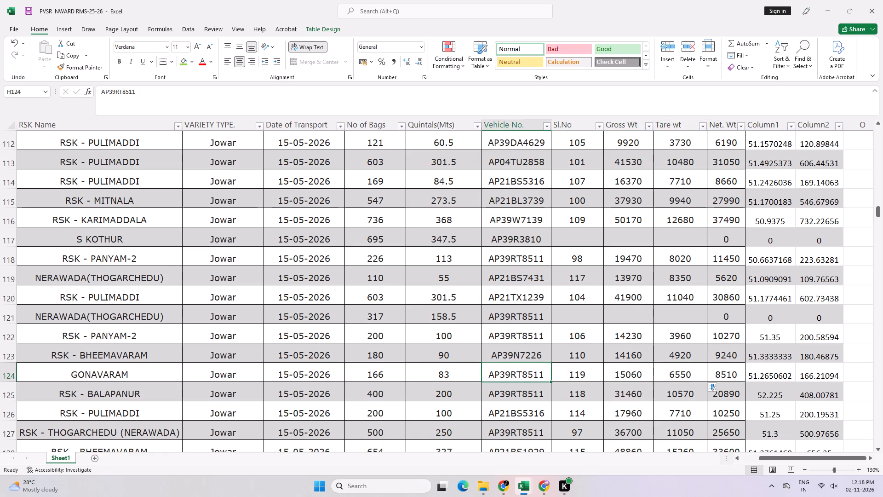
key("Up")
key("Up")
key("Up")
key("Up")
key("Up")
key("Up")
key("Up")
key("Right")
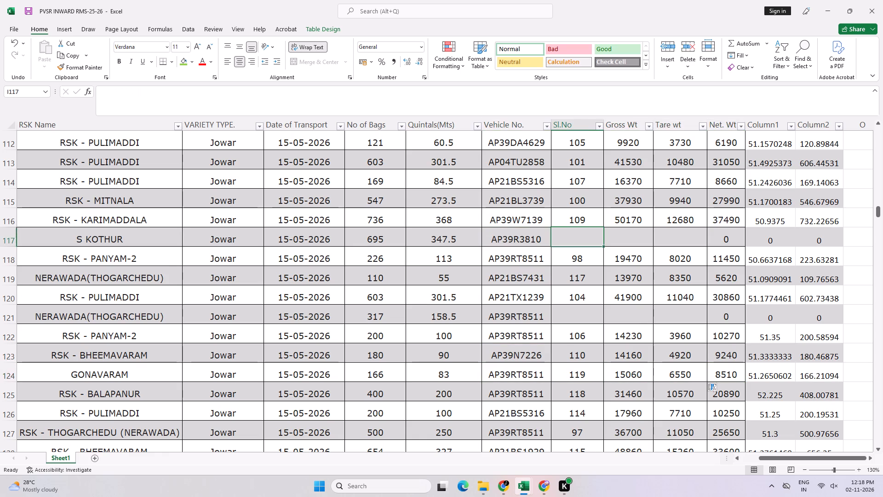
type("120")
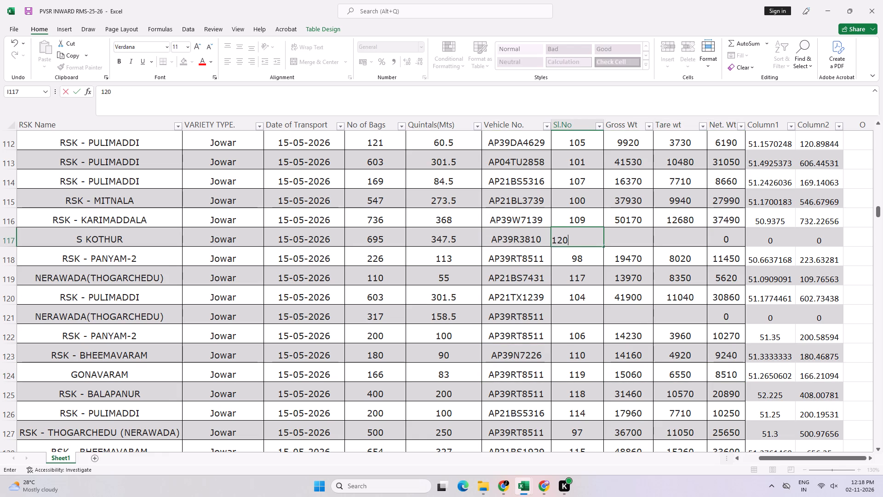
Enter gross weight =24640 and tare weight =6740 for serial number 120.
key("Right")
key("equal")
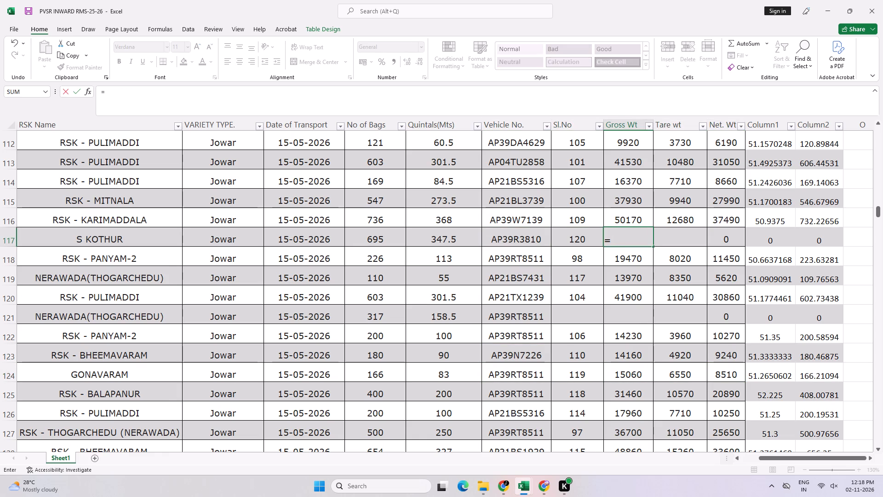
type("24640")
key("Right")
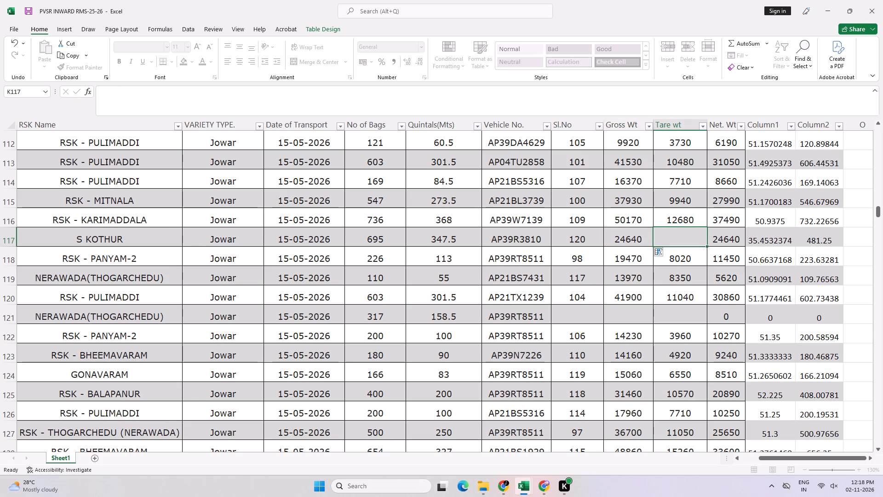
key("equal")
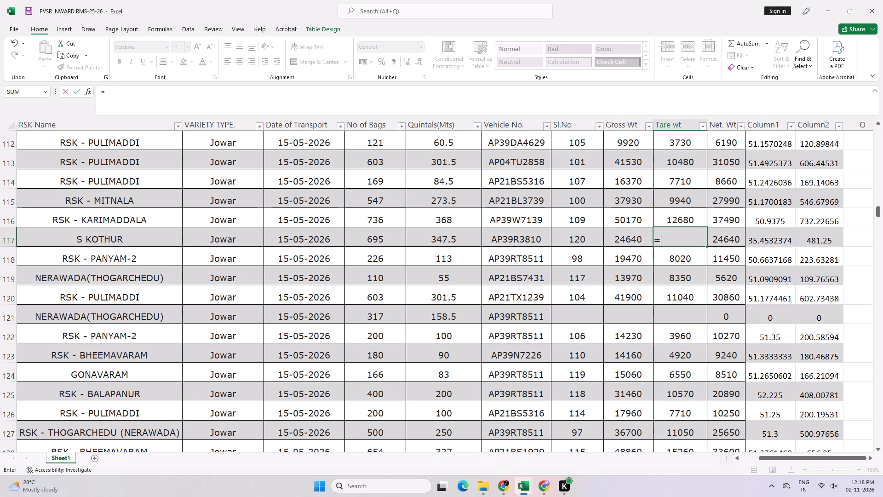
type("6740")
key("Right")
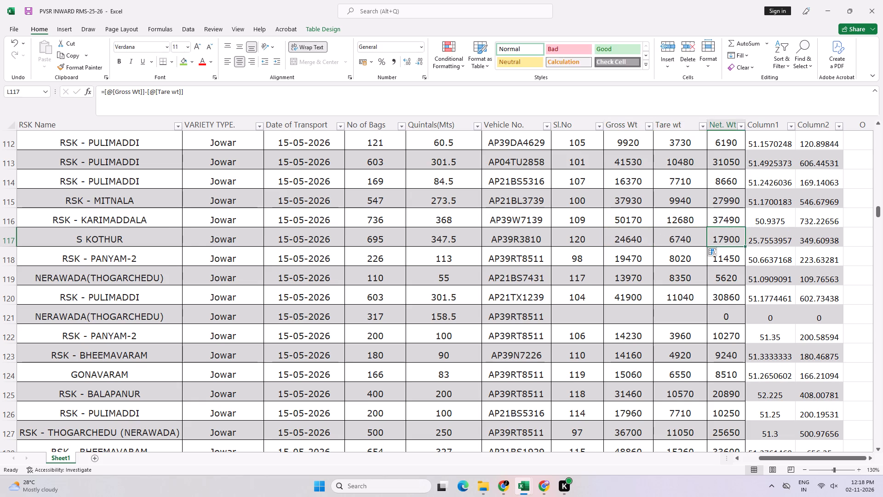
Extend serial number 120's gross weight to =24640+24000 and its tare weight to =6740+6230.
key("Left")
key("Left")
key("F2")
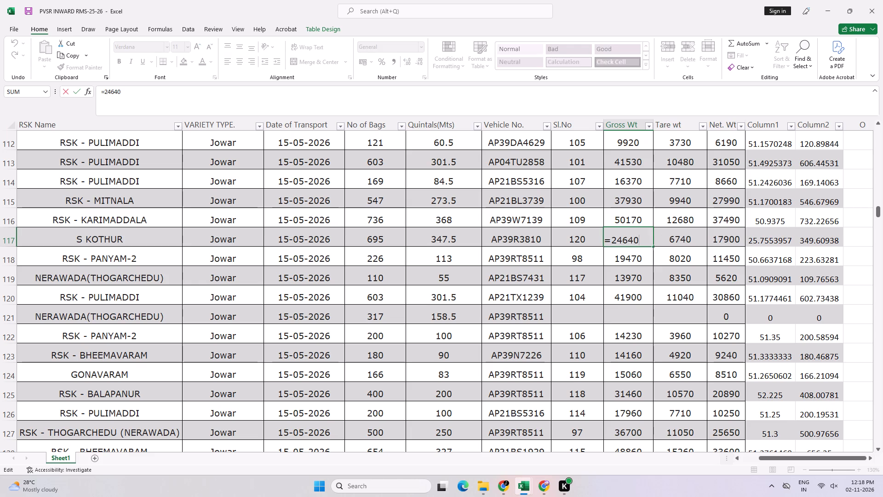
type("+24000")
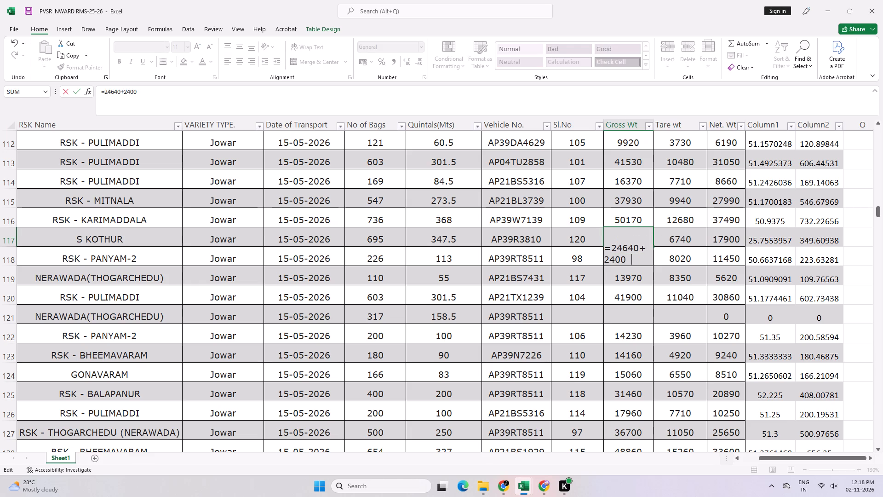
key("Right")
key("Tab")
key("F2")
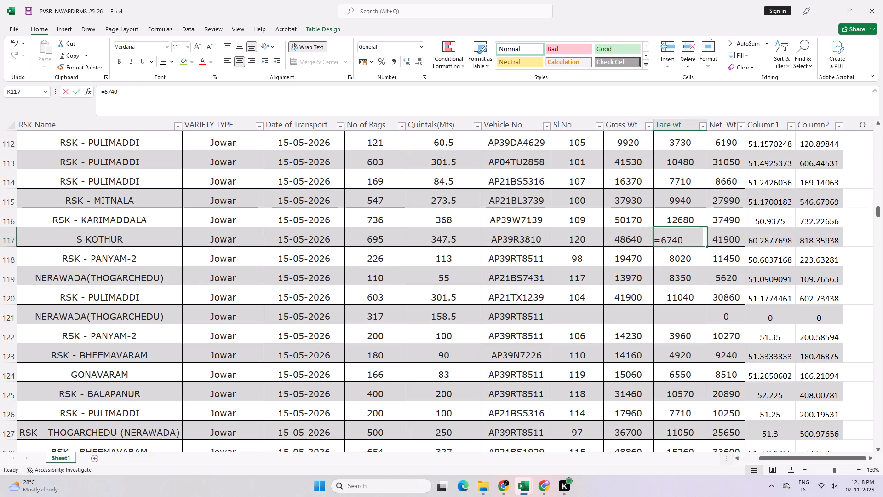
type("6230")
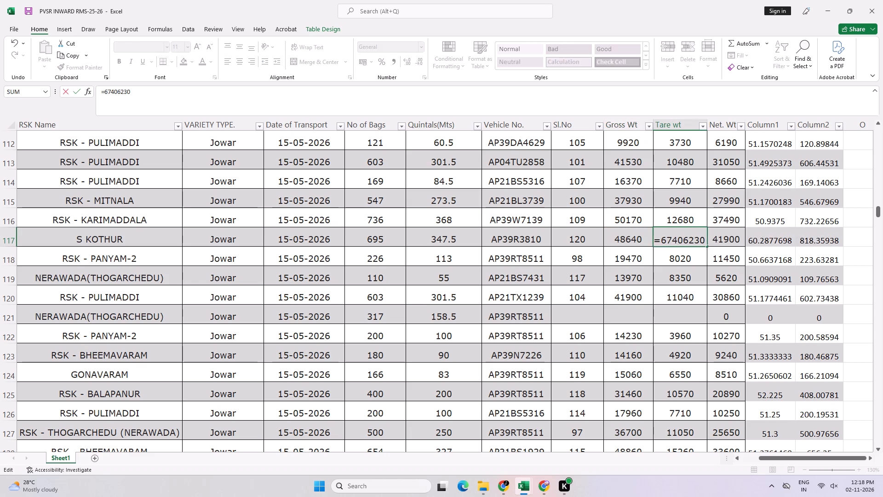
key("BackSpace")
key("BackSpace")
key("BackSpace")
key("BackSpace")
key("plus")
type("6230")
key("Return")
key("Up")
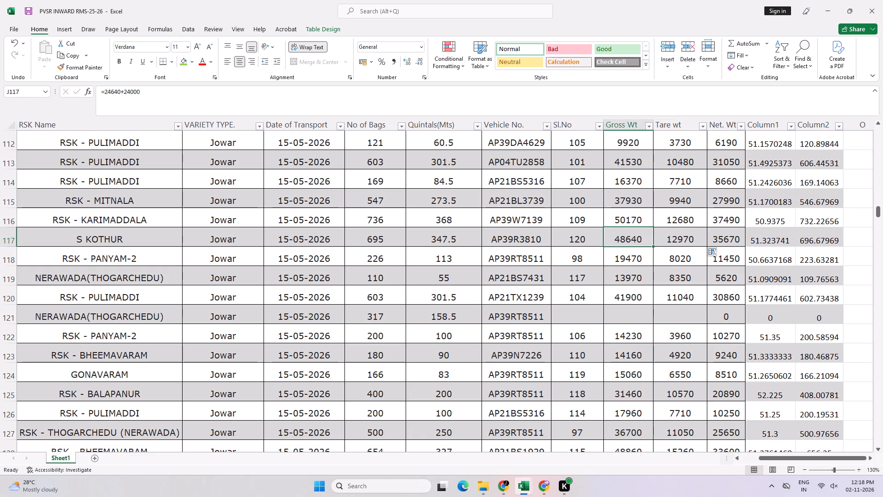
key("Left")
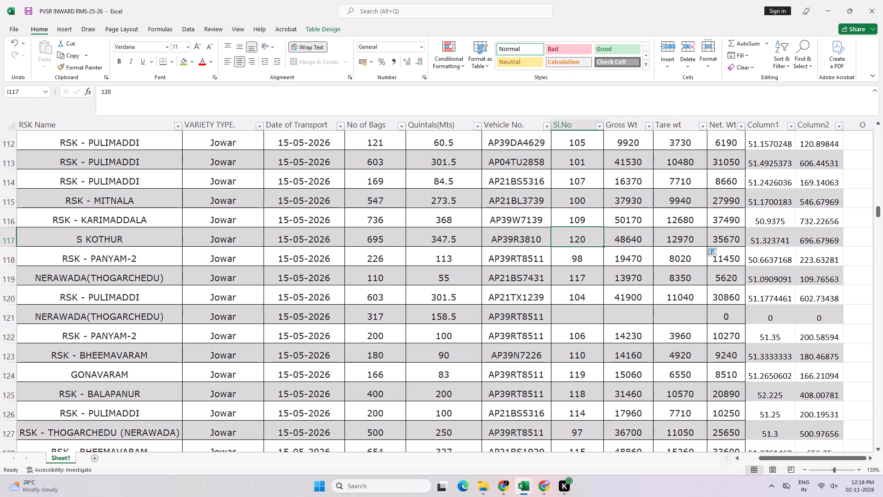
key("Right")
key("ctrl+Up")
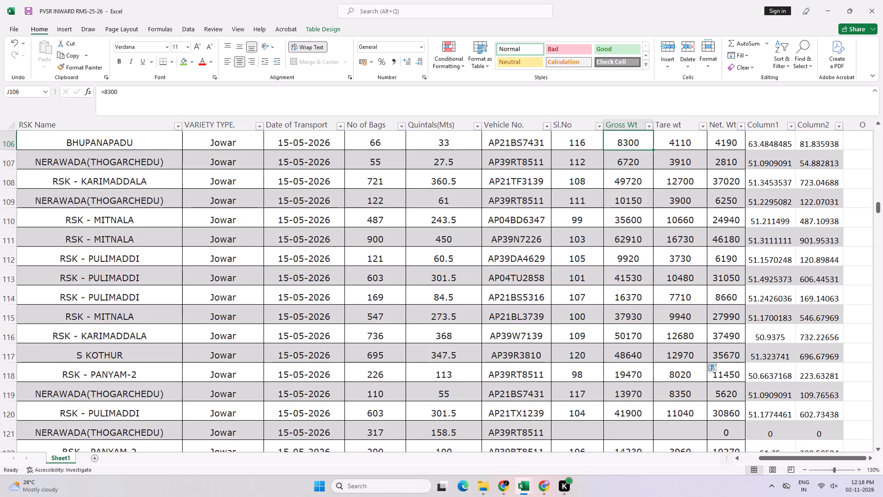
key("Up")
key("Down")
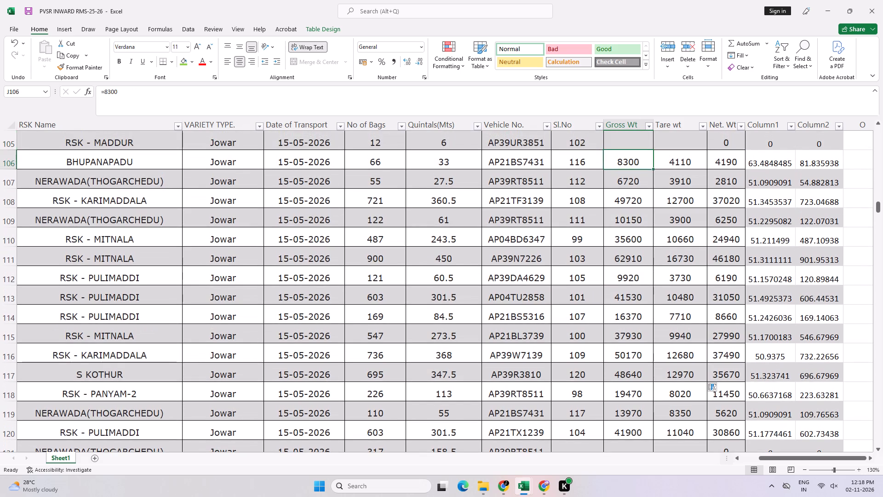
key("ctrl+Down")
key("Down")
key("Down")
key("Down")
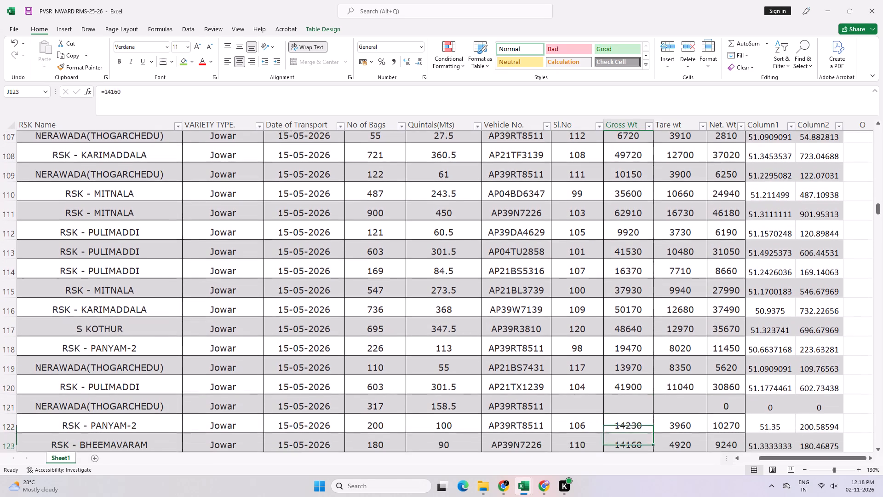
key("Up")
key("Left")
key("Up")
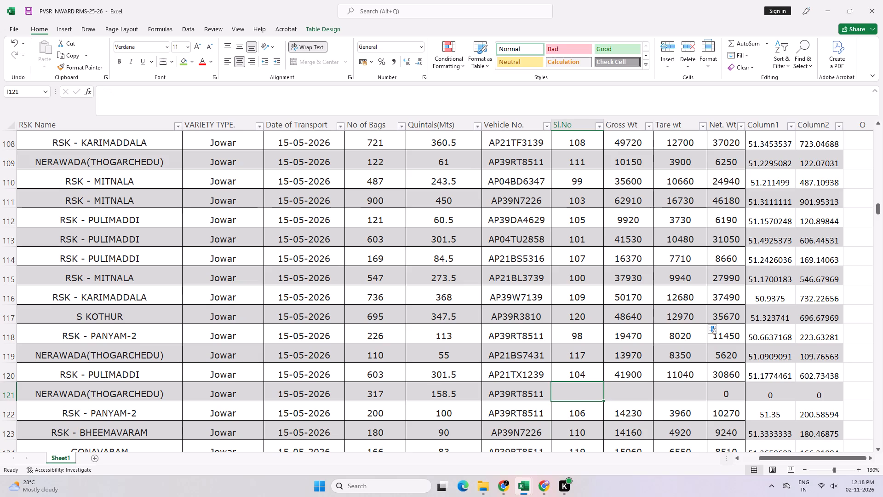
type("121")
key("Right")
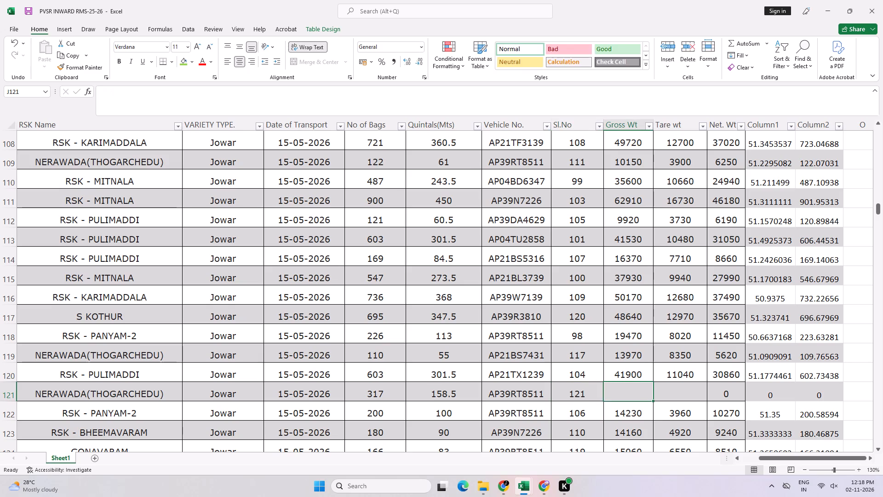
Enter gross weight =23060 and tare weight =6840 for serial number 121, and save the workbook.
key("equal")
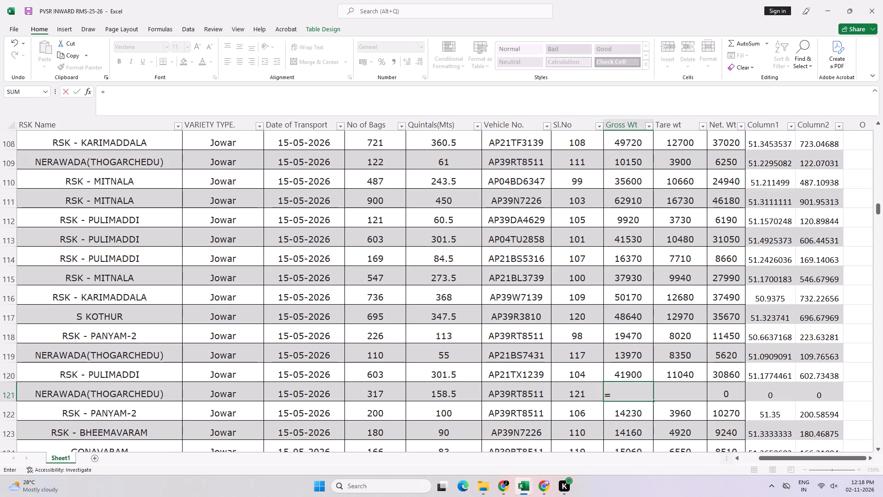
type("23060")
key("Right")
key("equal")
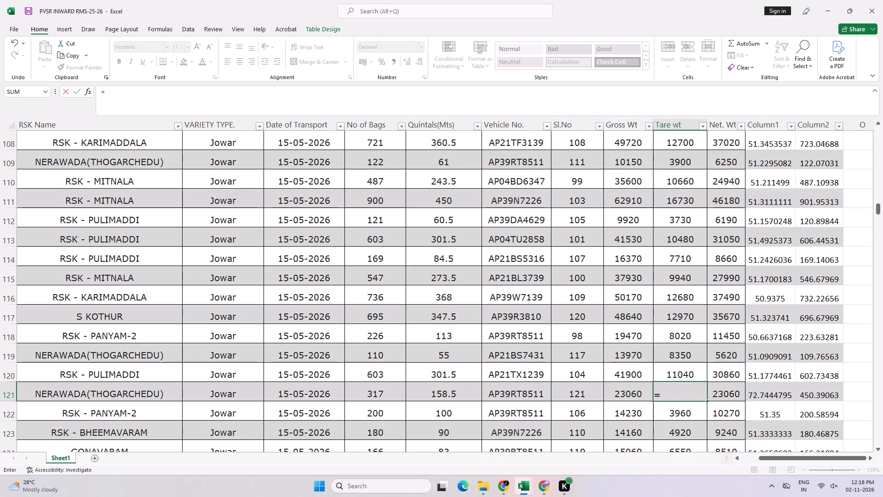
key("6")
type("840")
key("Right")
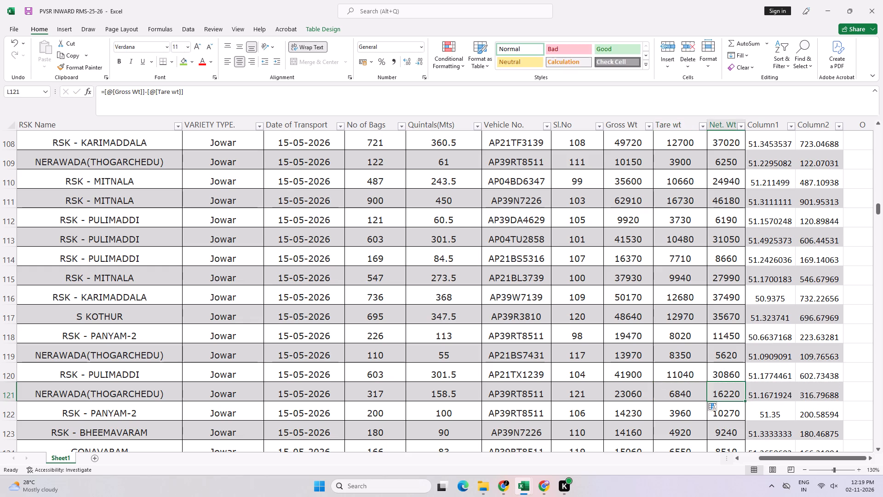
key("Left")
key("Left")
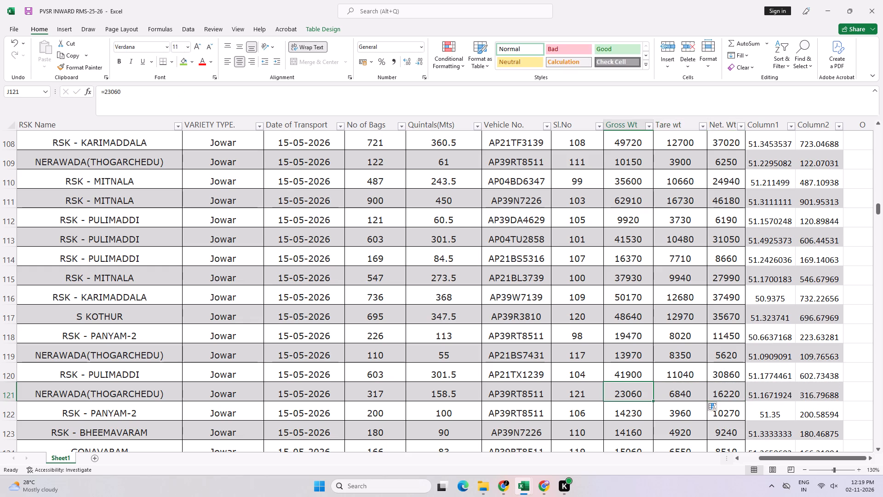
key("ctrl+s")
Fill the Net. Wt formula down from the last 15-05-2026 row through the table's final 24-05-2026 row.
key("ctrl+Down")
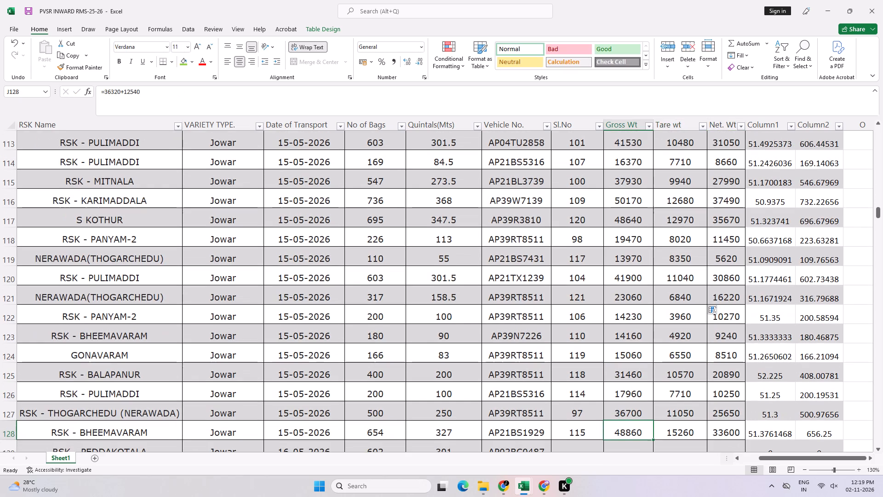
key("Down")
key("Down")
key("Down")
key("Down")
key("Up")
key("Up")
key("Up")
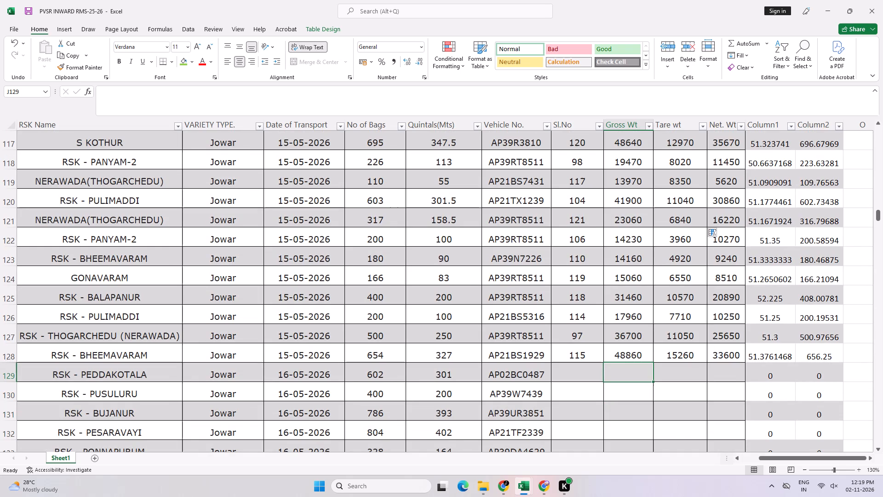
key("Right")
key("Right")
key("Up")
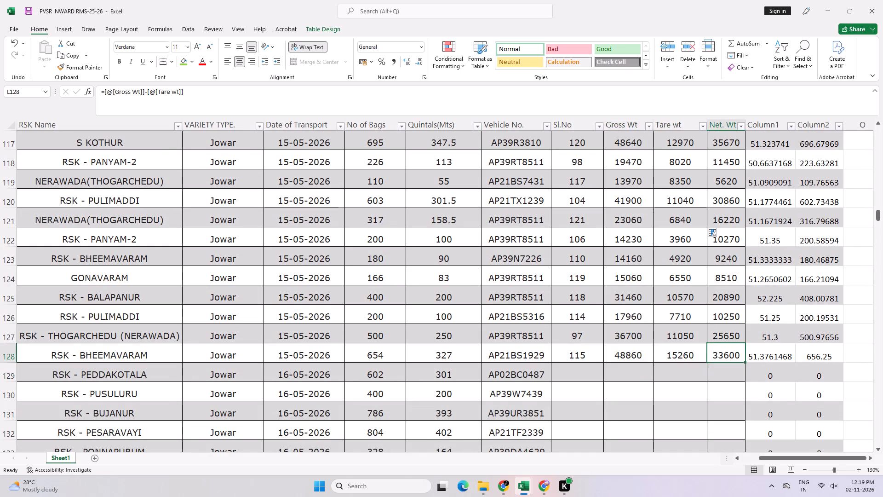
left_click(722, 348)
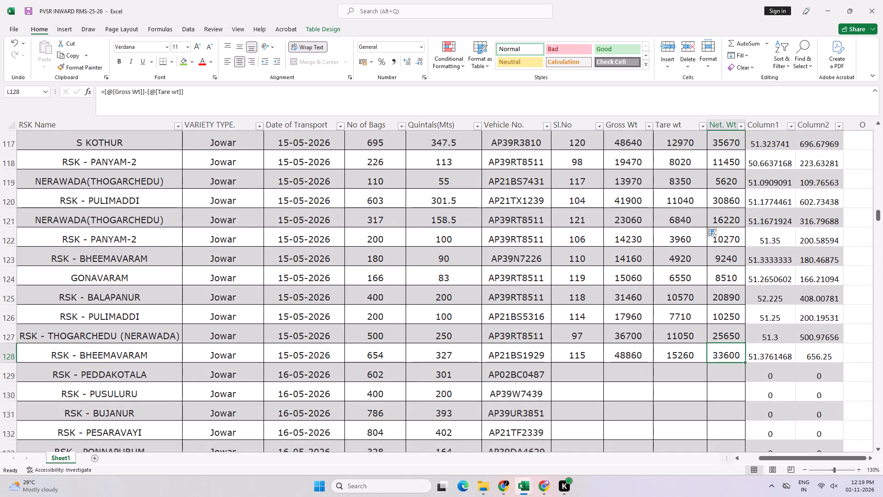
left_click_drag(744, 363, 757, 457)
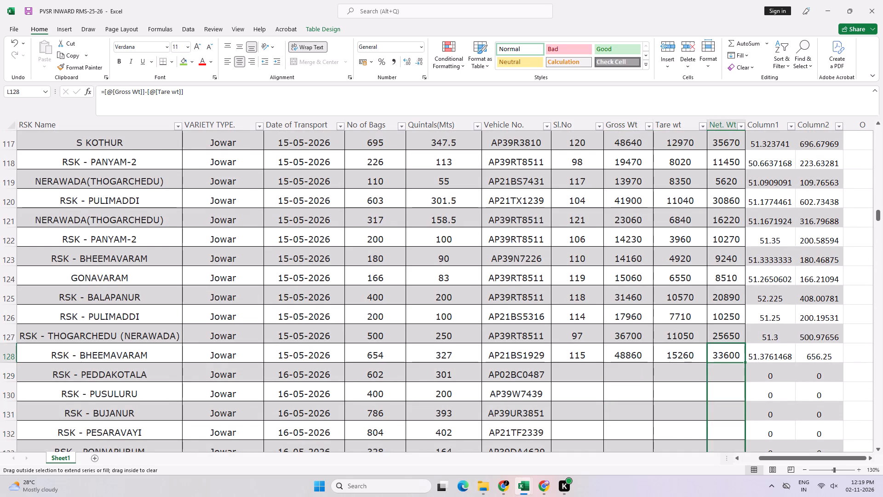
left_click_drag(757, 457, 757, 483)
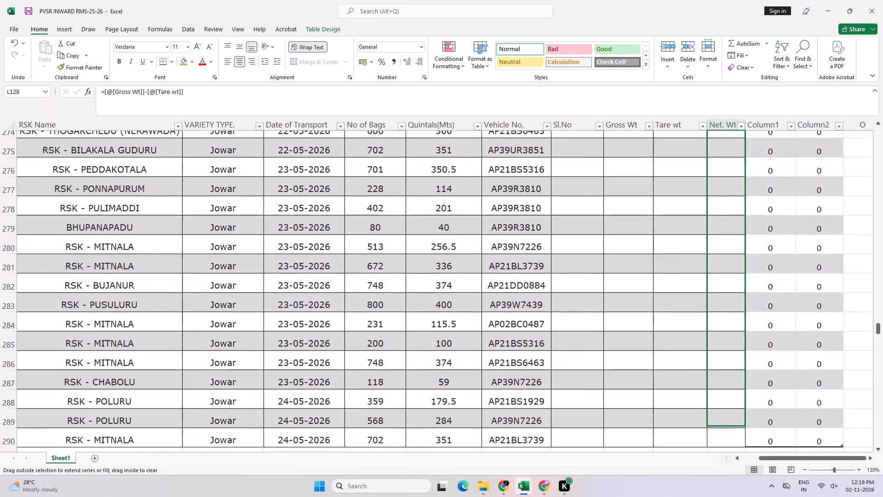
left_click_drag(757, 483, 750, 394)
Filter the Date of Transport column to 16-05-2026, deselecting April and all other May dates.
left_click(650, 346)
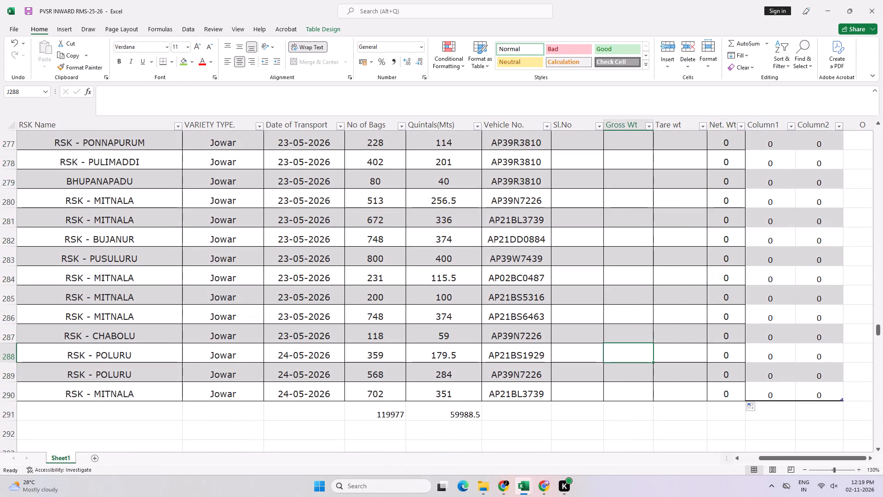
key("ctrl+Up")
key("Up")
key("Up")
key("Up")
key("Up")
key("Up")
key("Up")
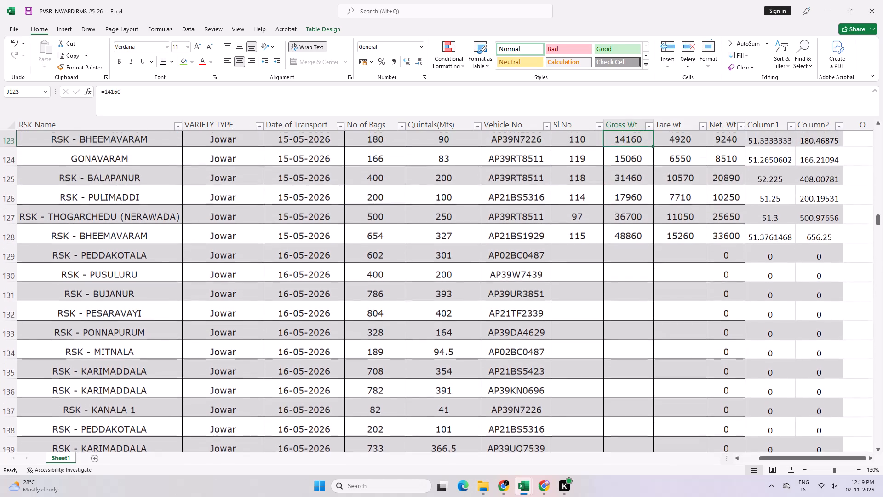
key("ctrl+Up")
key("Up")
key("Up")
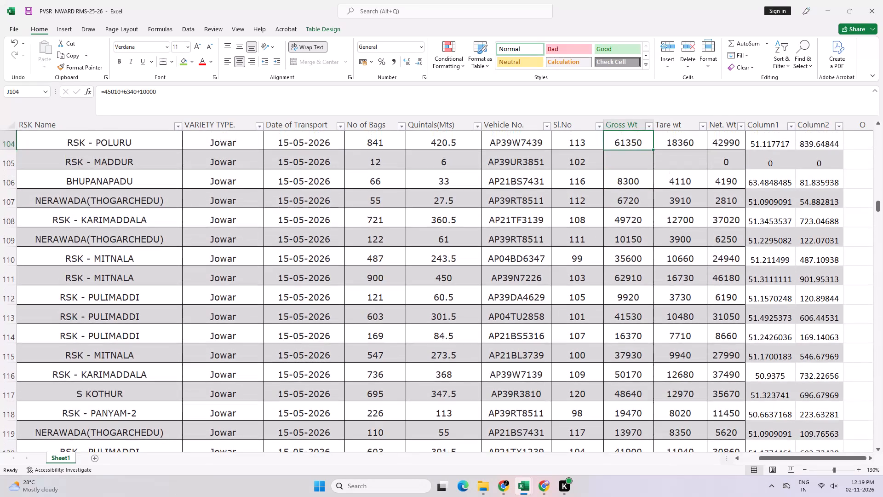
key("ctrl+Up")
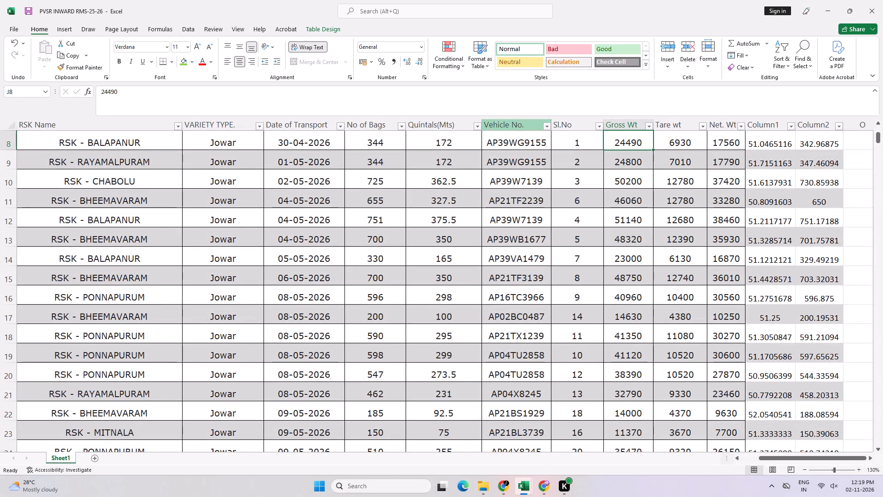
left_click(338, 127)
left_click(258, 250)
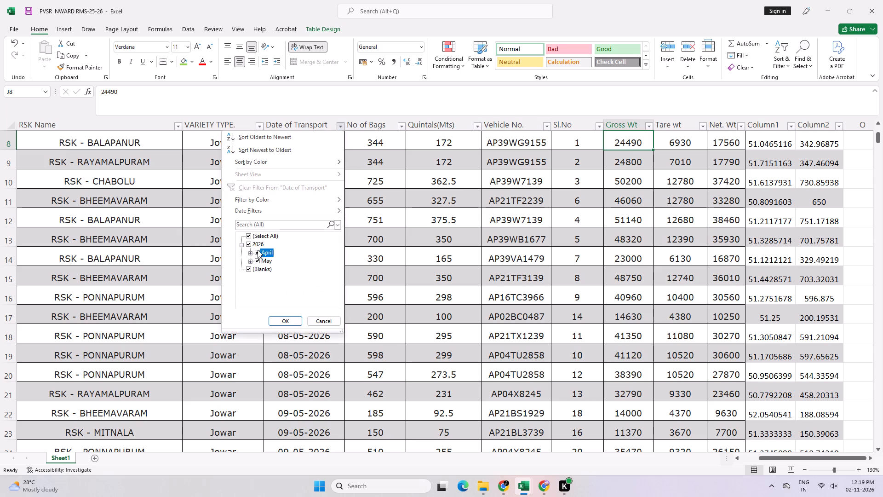
left_click(252, 260)
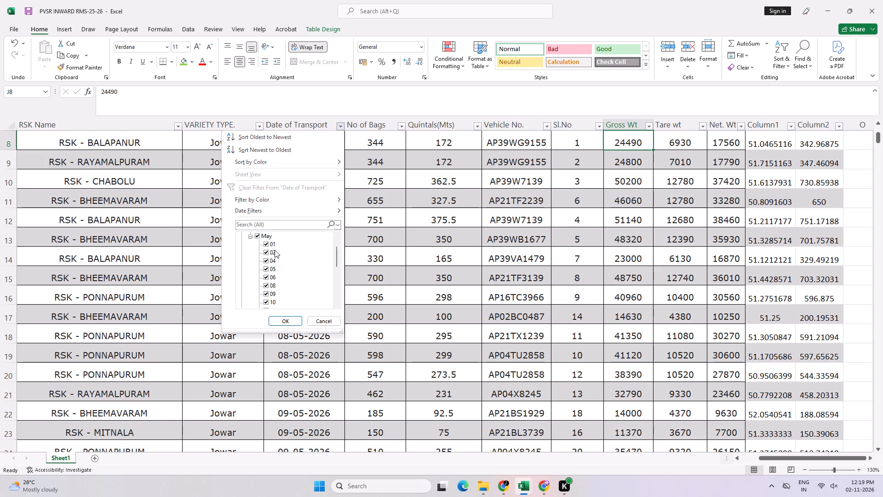
left_click(268, 236)
scroll(275, 293, "down", 2)
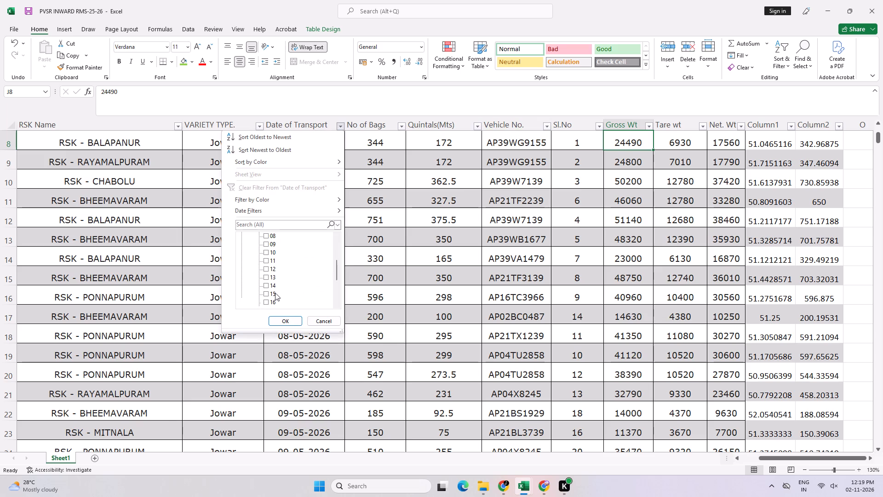
left_click(272, 302)
left_click(285, 323)
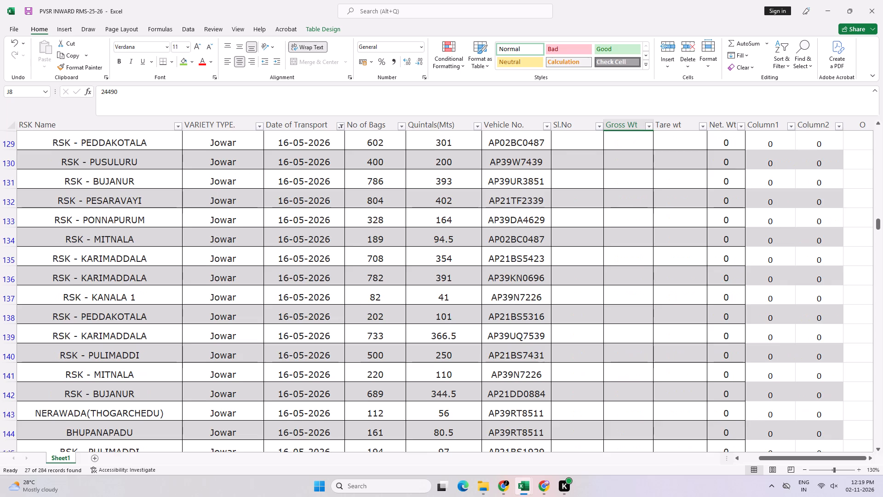
Look through the vehicle numbers of the filtered 16-05-2026 rows for the next entry to fill.
scroll(541, 224, "up", 1)
left_click(600, 219)
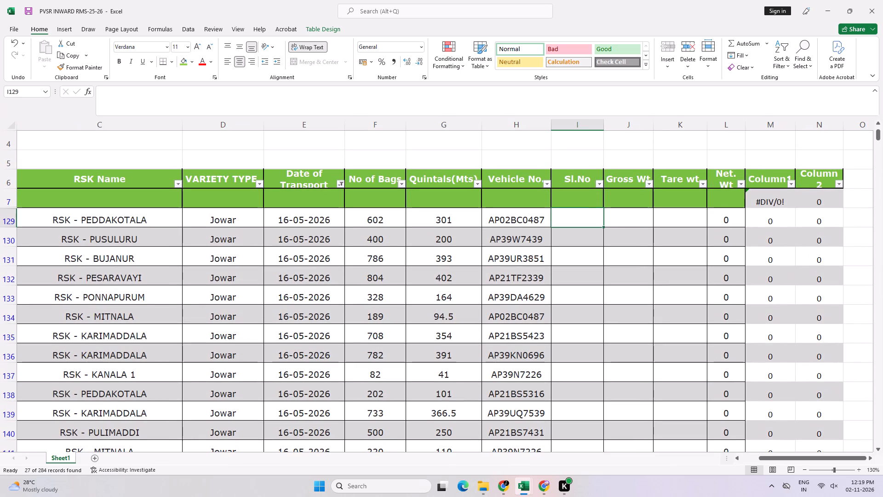
key("Left")
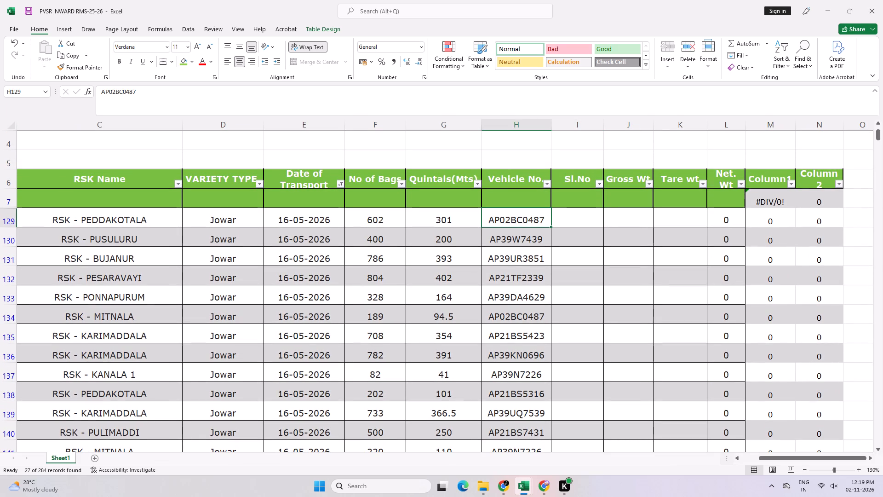
key("Down")
key("Down")
key("Down")
key("Down")
key("Down")
key("Down")
key("Down")
key("Down")
key("Down")
key("Down")
key("Down")
key("Up")
key("Up")
key("Up")
key("Up")
key("Up")
key("Up")
key("Up")
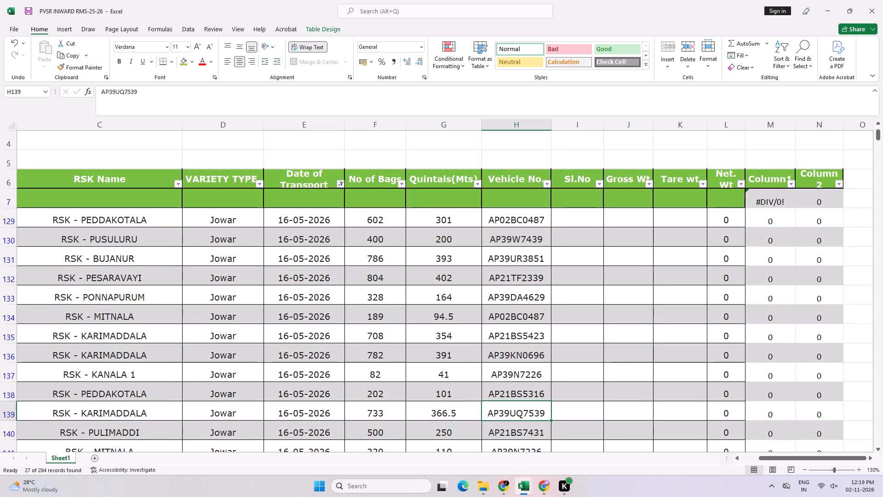
key("Right")
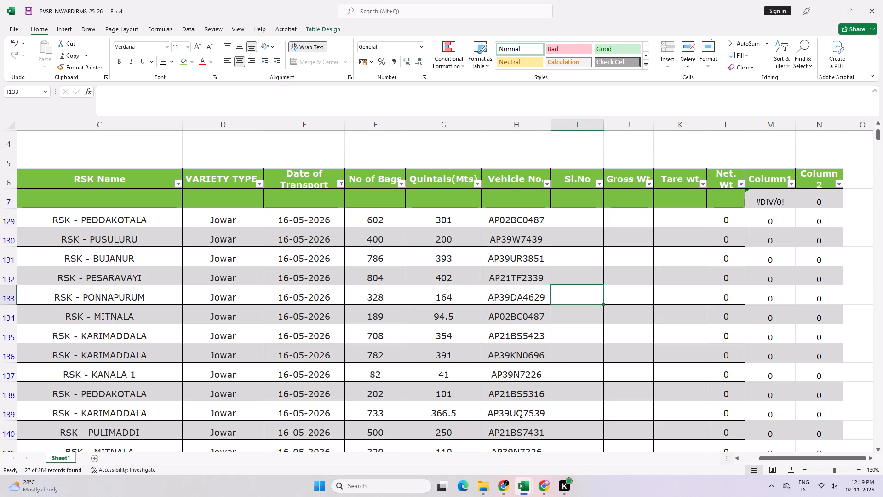
key("Down")
key("Down")
key("Left")
key("Down")
key("Down")
key("Down")
key("Down")
key("Down")
key("Down")
key("Down")
key("Down")
key("Down")
key("Down")
key("Down")
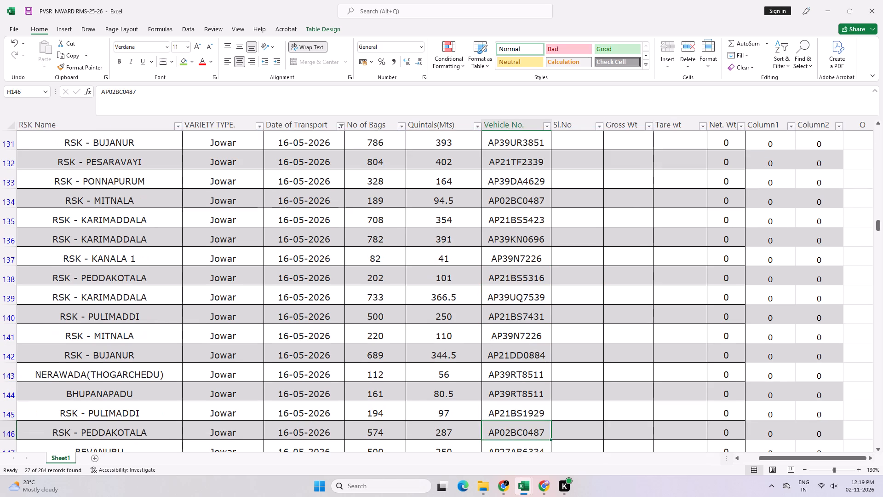
Search the sheet for 336 and enter serial number 122 for the RSK - PULIMADDI row with 336 bags.
key("ctrl+f")
type("336")
key("Return")
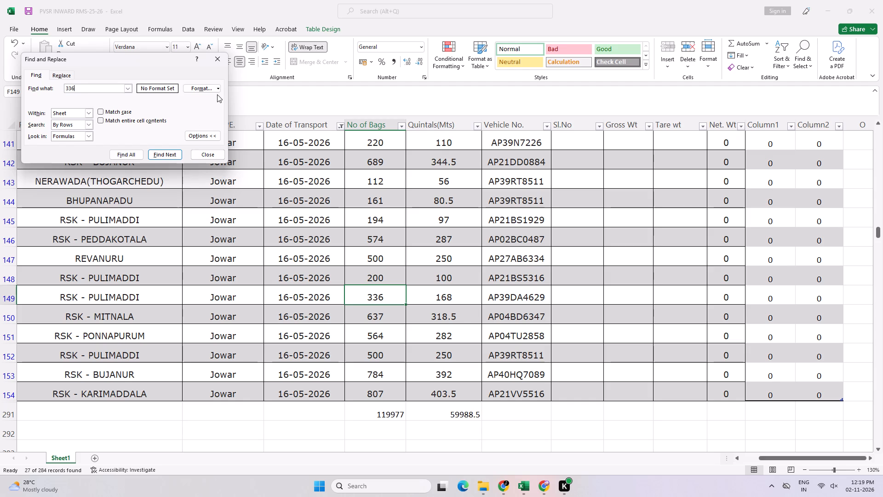
left_click(218, 55)
key("Right")
key("Right")
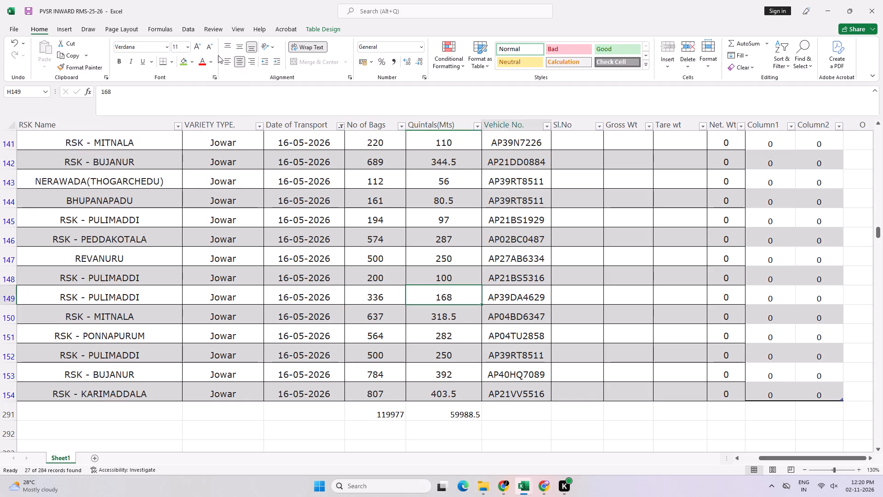
key("Right")
type("122")
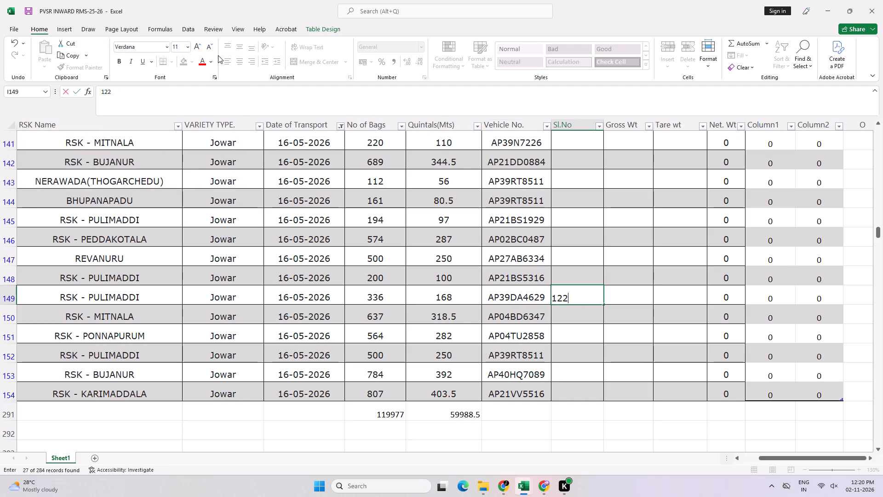
key("Right")
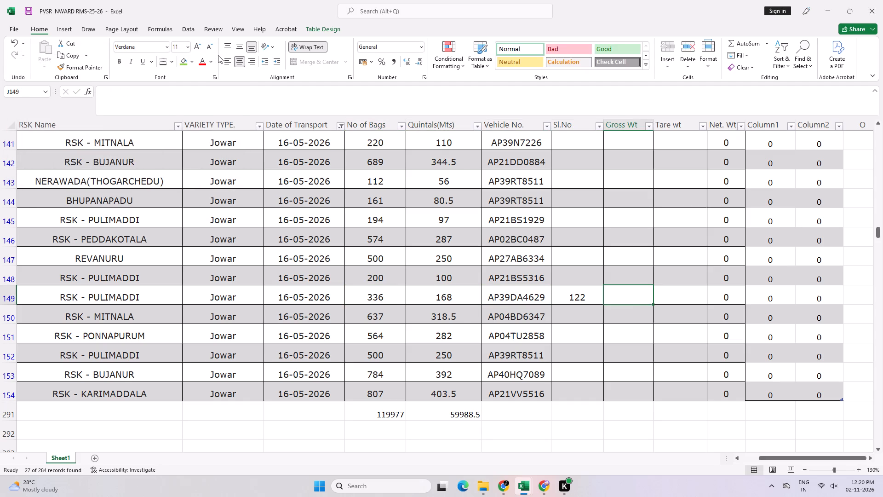
Enter gross weight =10850 and tare weight =3650 for serial number 122, the RSK - PULIMADDI row with 336 bags.
key("equal")
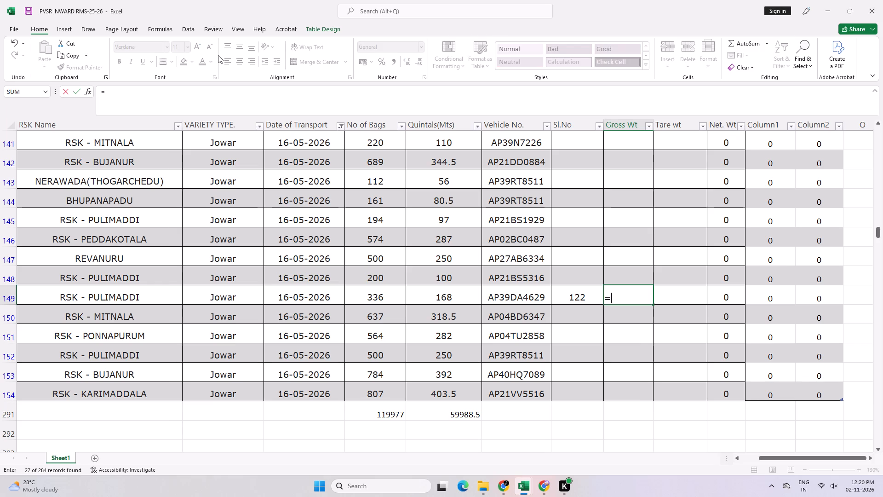
type("10850")
key("Right")
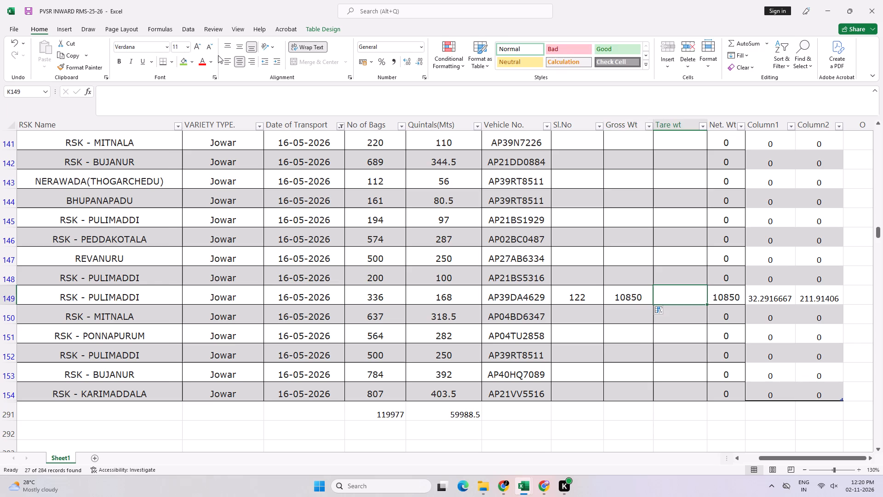
type("=3650")
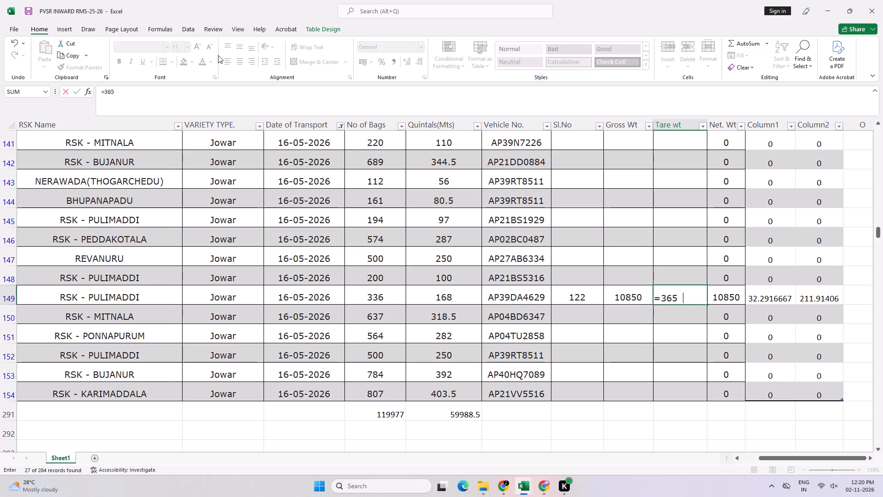
key("Right")
Extend serial number 122's weight formulas, adding 4960 to the gross weight and 1890 to the tare weight.
key("Left")
key("Left")
key("F2")
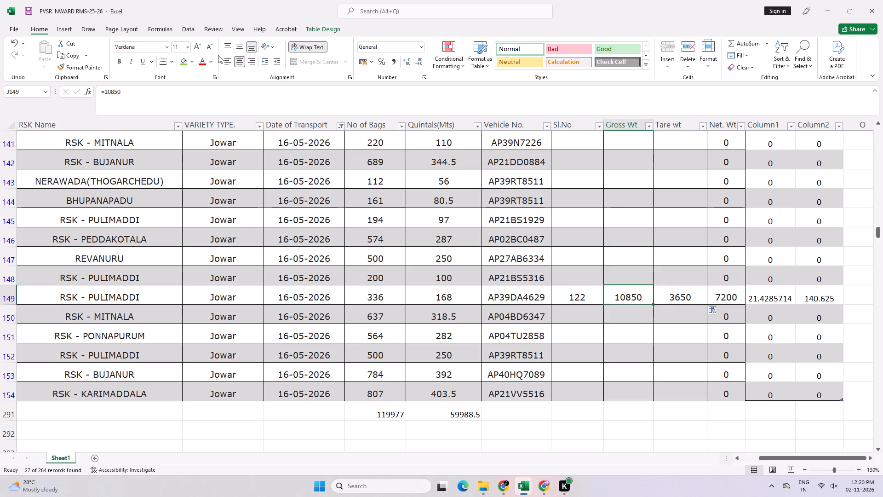
key("plus")
key("4")
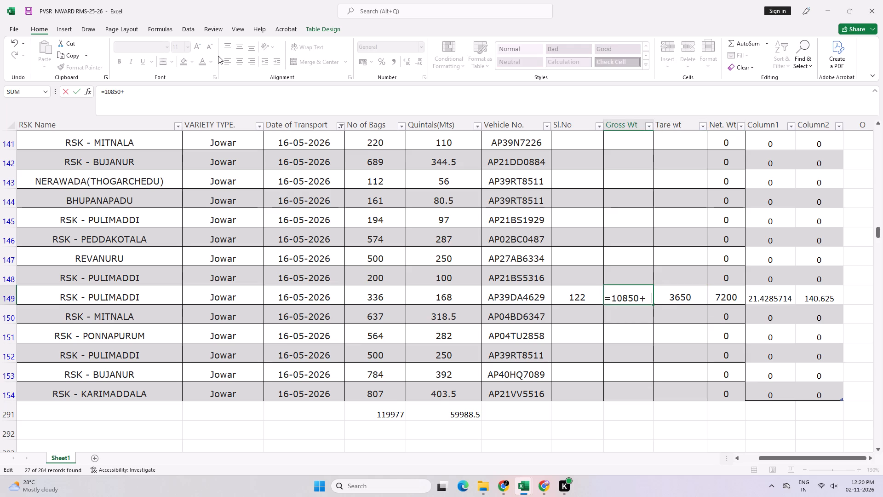
type("980")
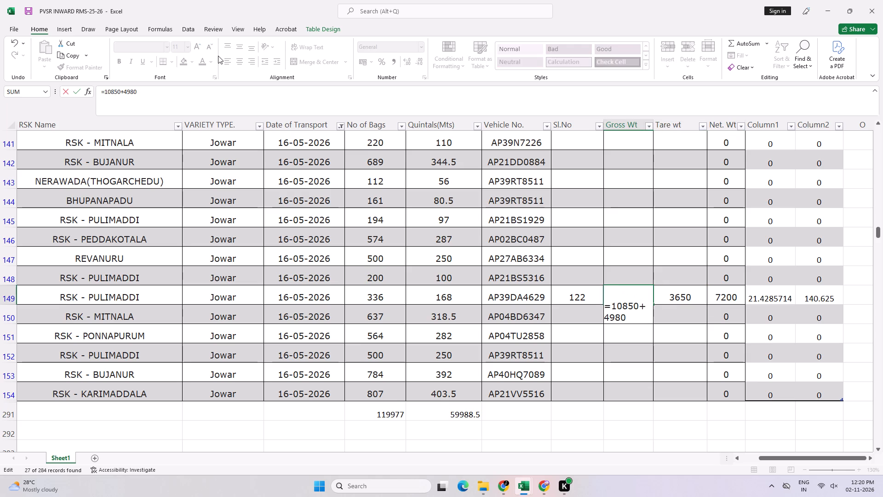
key("BackSpace")
key("BackSpace")
type("60")
key("Tab")
key("F2")
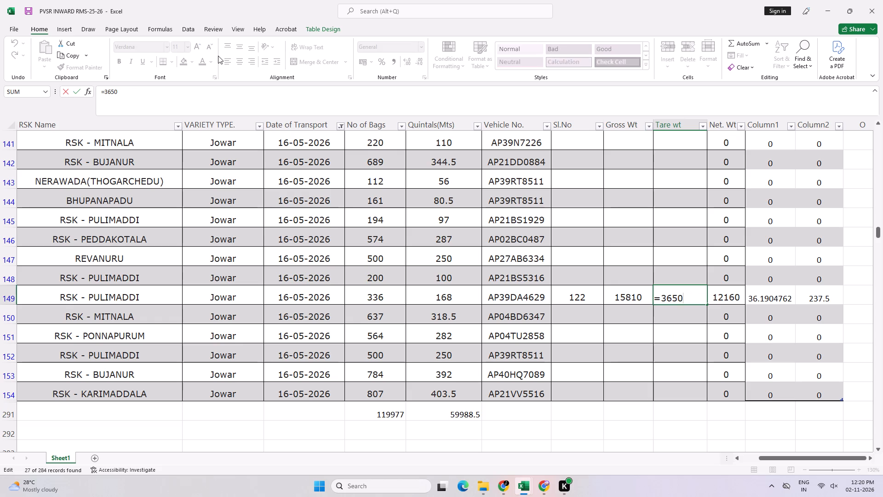
type("+1890")
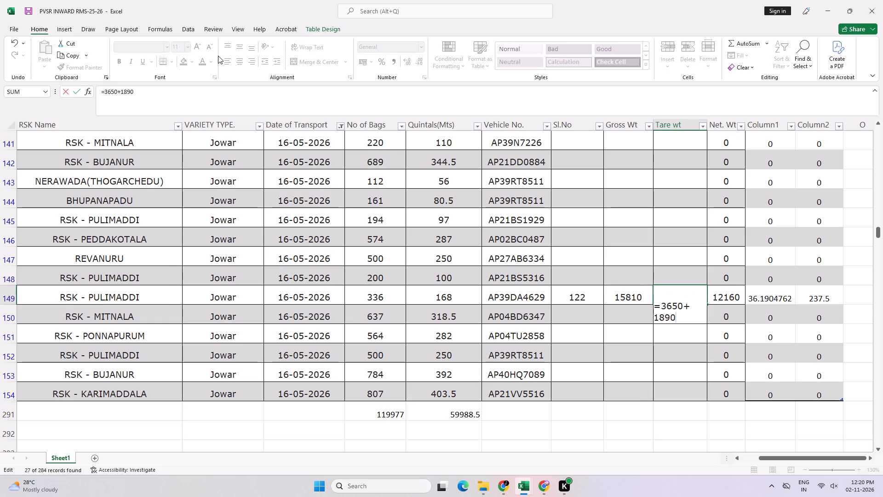
key("Tab")
Add 10660 to serial number 122's gross weight formula and 3700 to its tare weight formula, and save the workbook.
key("Left")
key("Left")
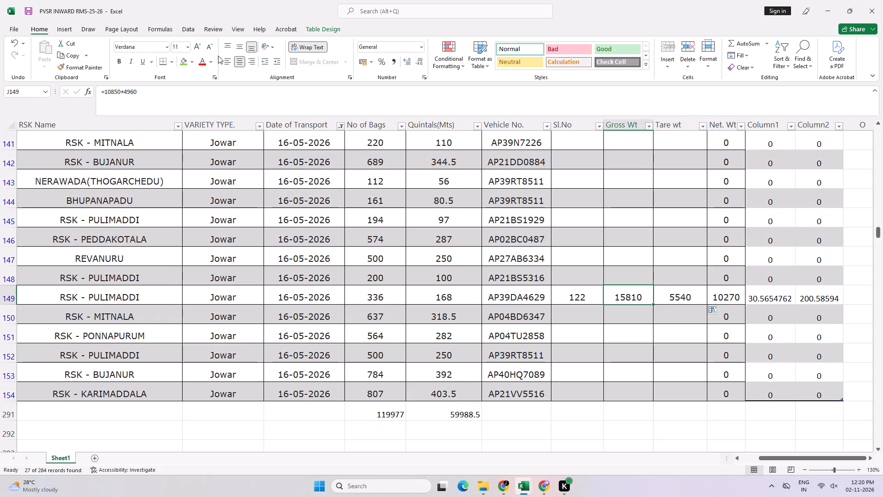
key("F2")
key("plus")
type("10")
type("660")
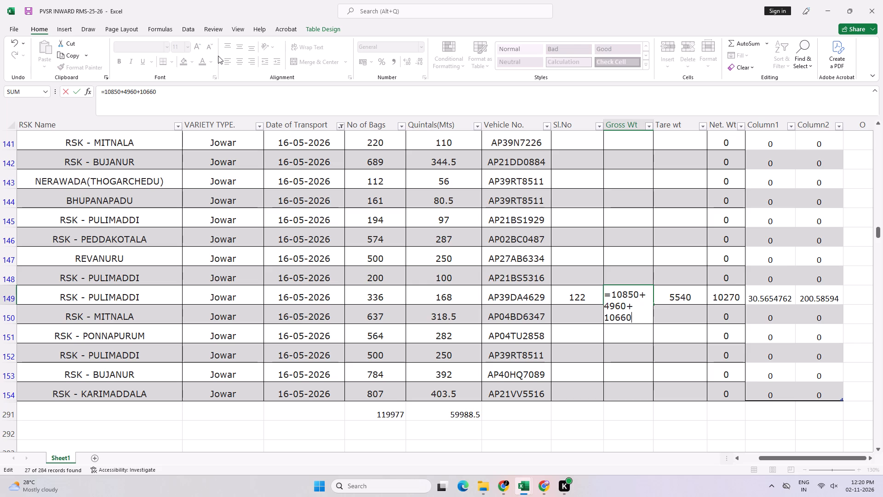
key("Tab")
key("grave")
key("Left")
key("Right")
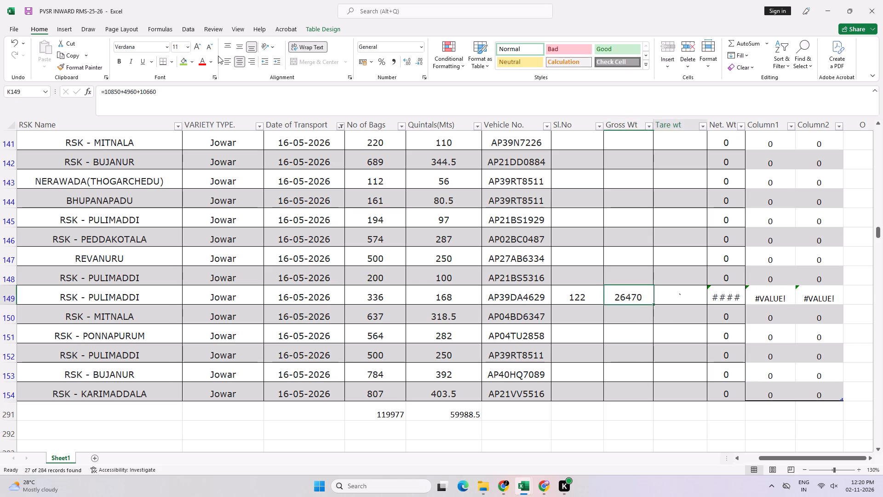
key("ctrl+z")
key("F2")
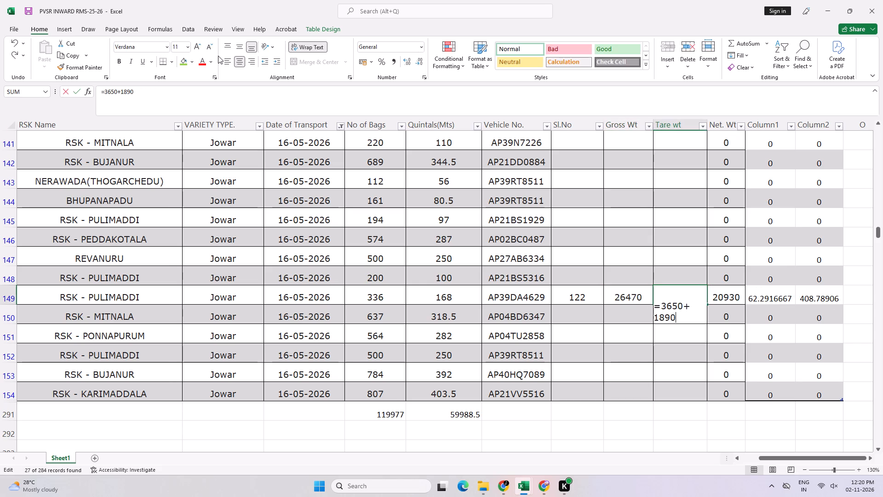
key("plus")
type("3700")
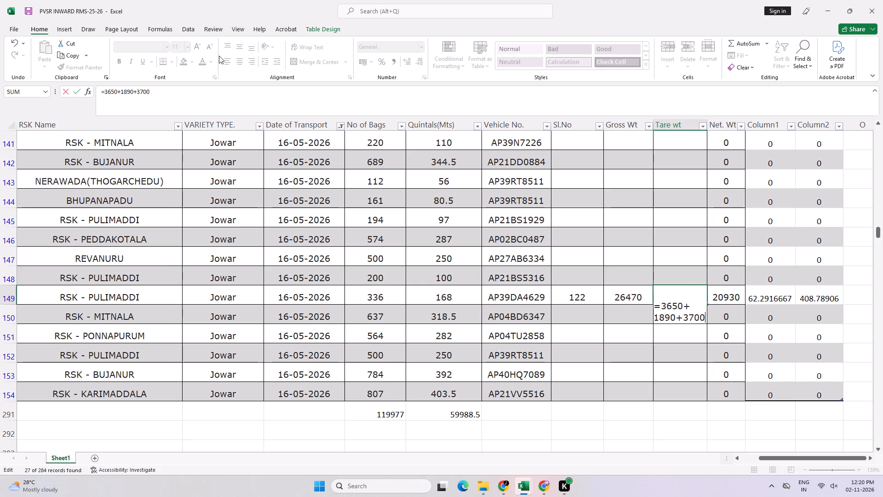
key("Return")
key("Up")
key("Left")
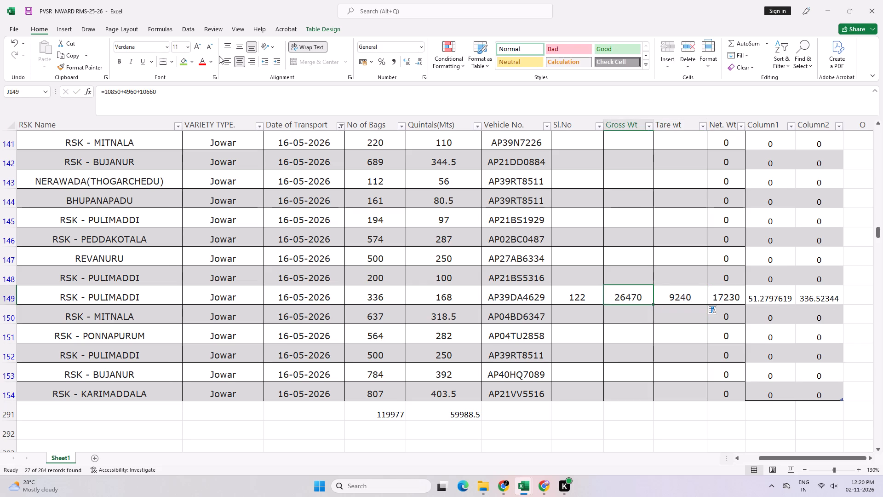
key("ctrl+s")
key("Left")
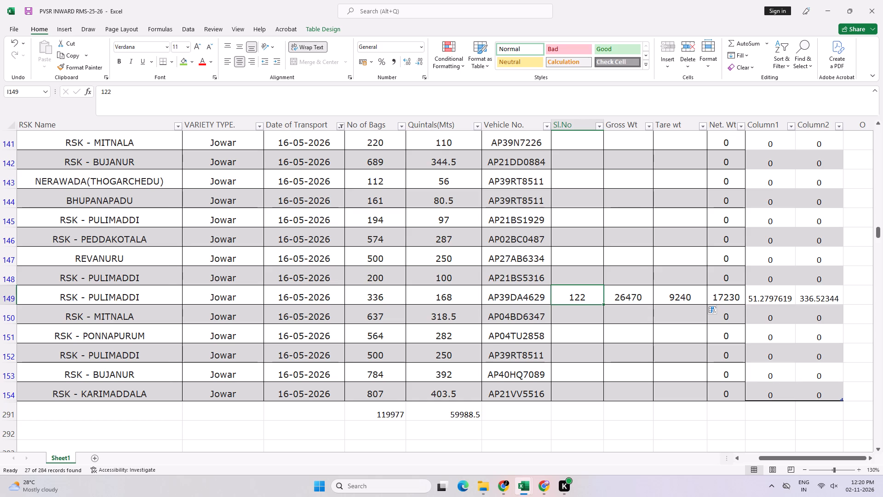
left_click(520, 147)
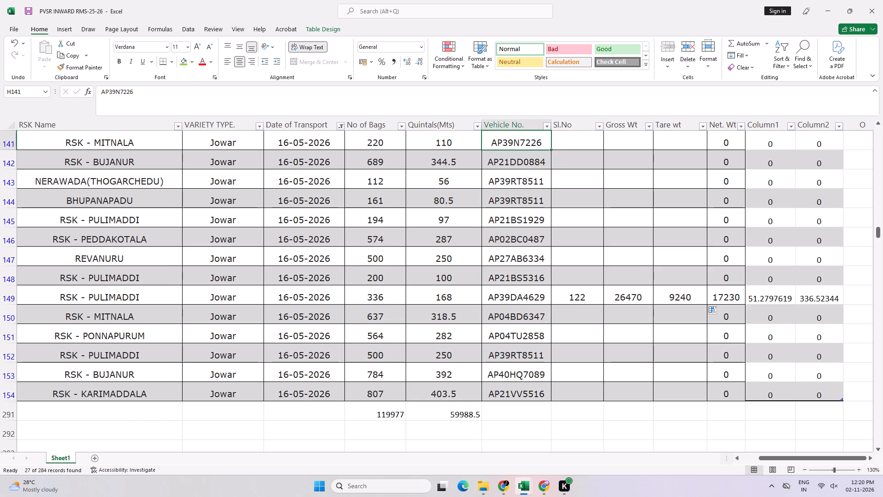
key("Right")
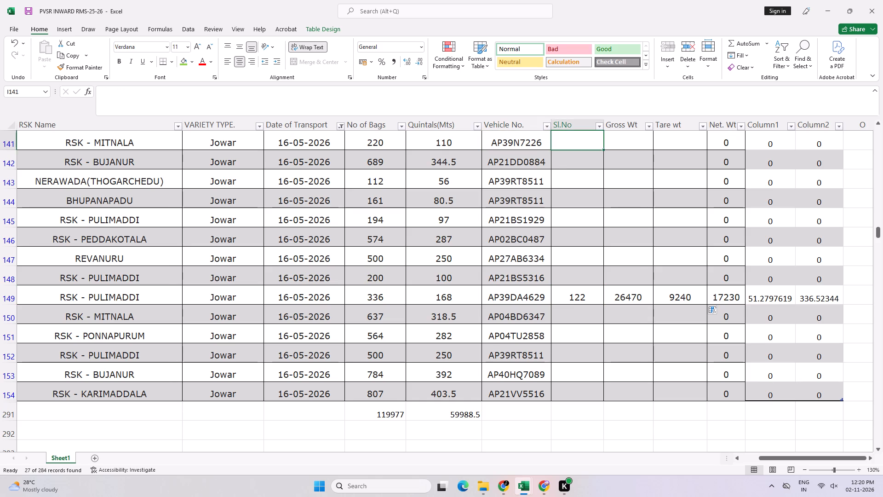
type("123")
key("Right")
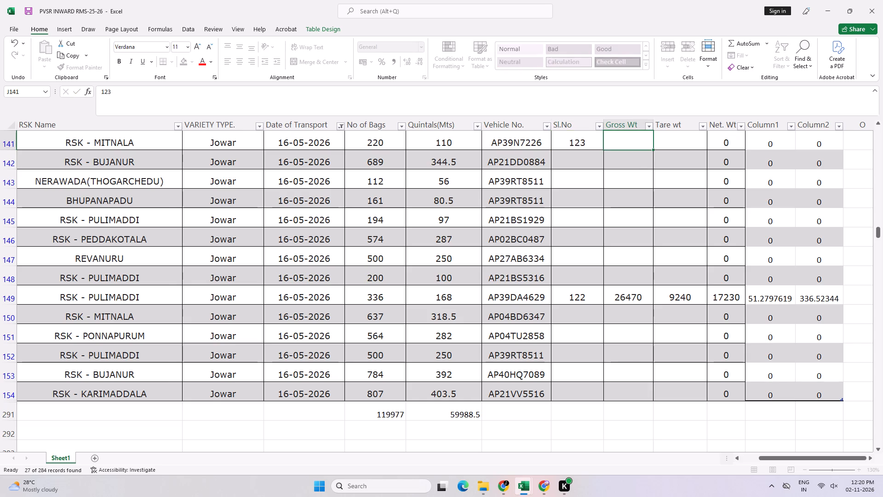
key("equal")
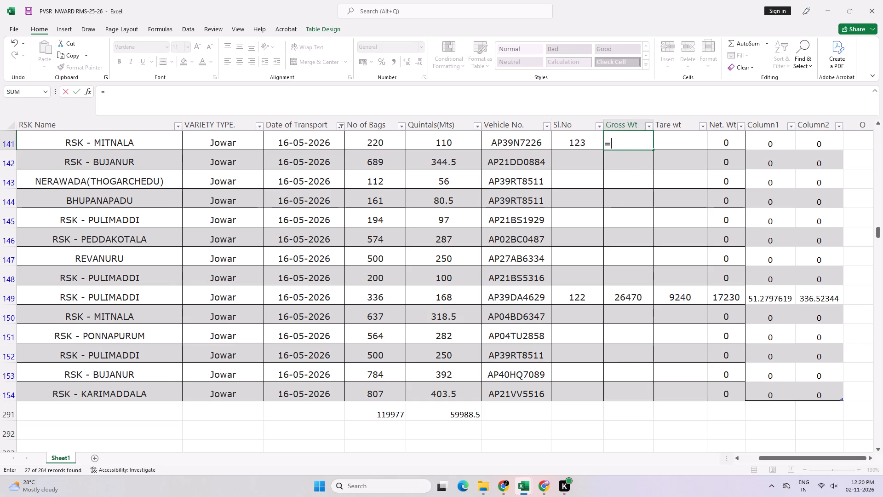
type("15630")
key("Right")
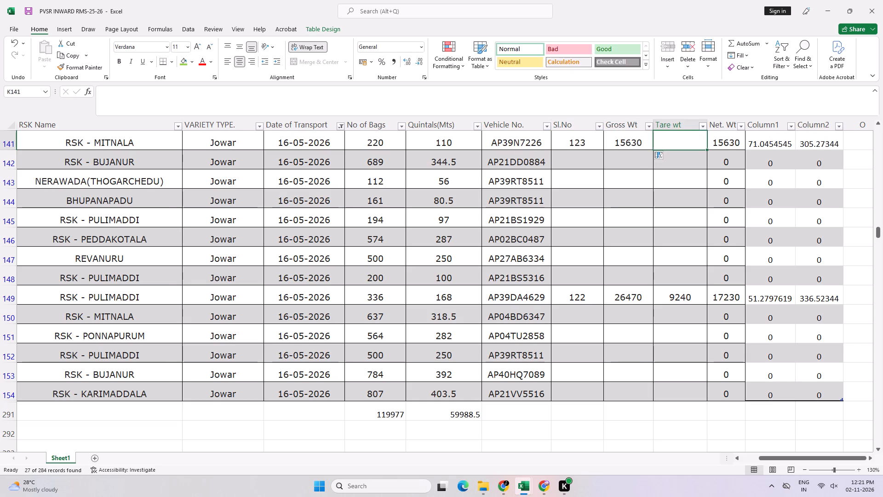
type("=4100")
key("Right")
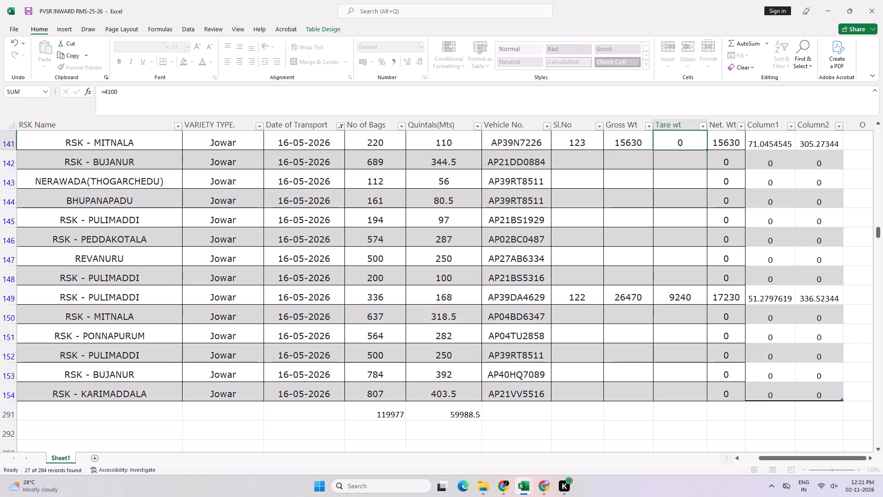
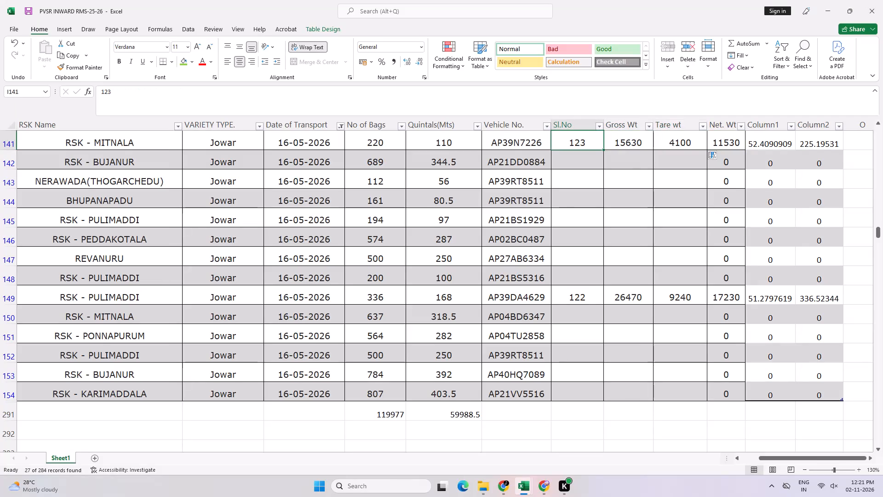
Save the workbook.
key("ctrl+s")
Scan the 16-05-2026 Jowar rows and search the sheet for 189 to locate the row with that bag count.
key("Up")
key("Up")
key("Up")
key("Up")
key("Up")
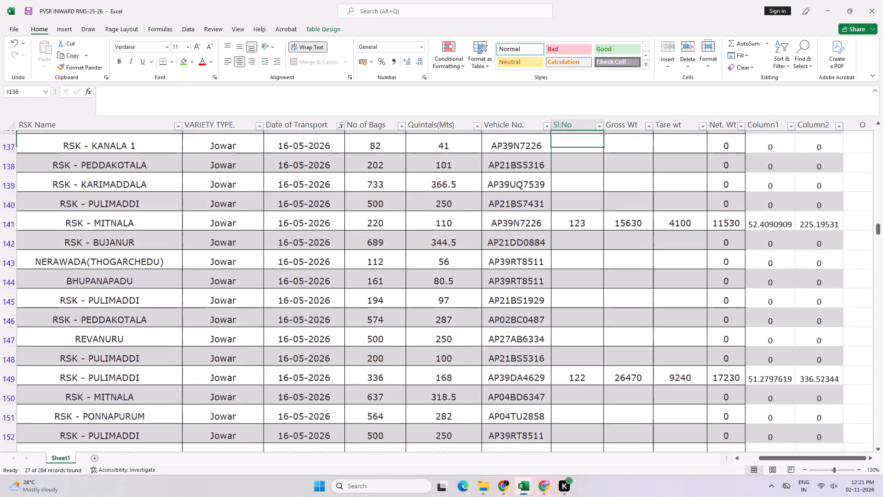
key("Up")
key("Down")
key("Down")
key("Down")
key("Down")
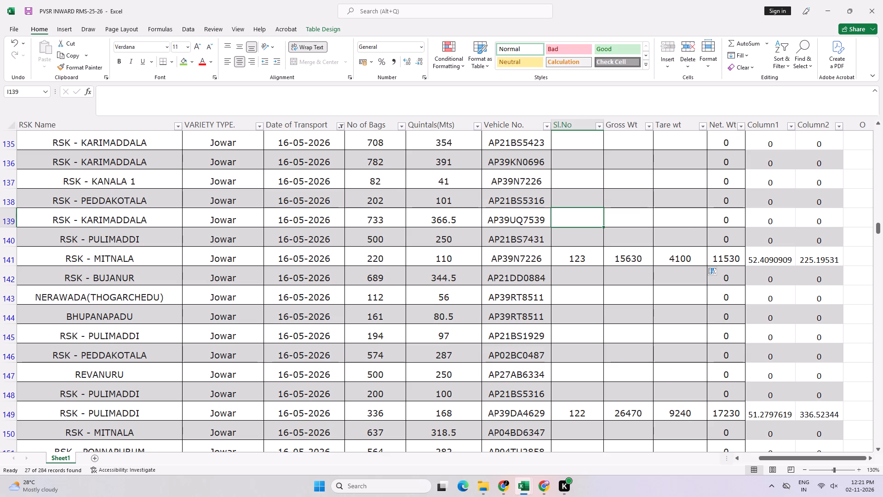
key("Down")
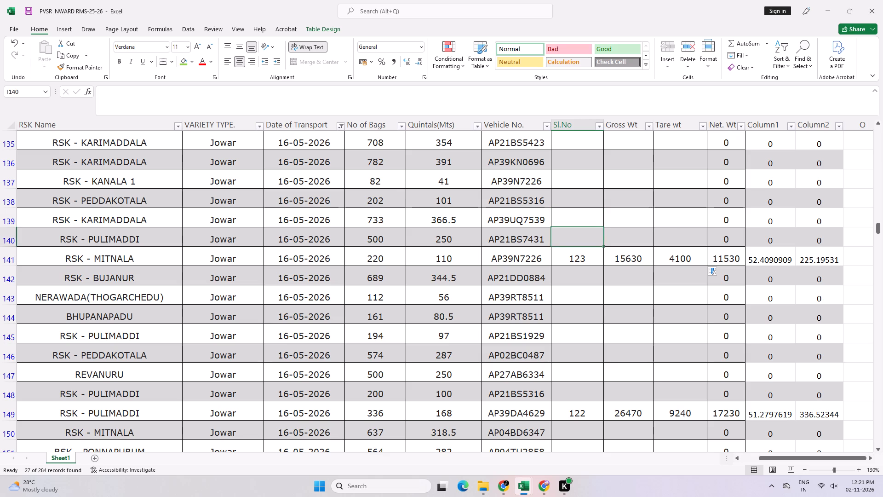
key("ctrl+f")
type("189")
key("Return")
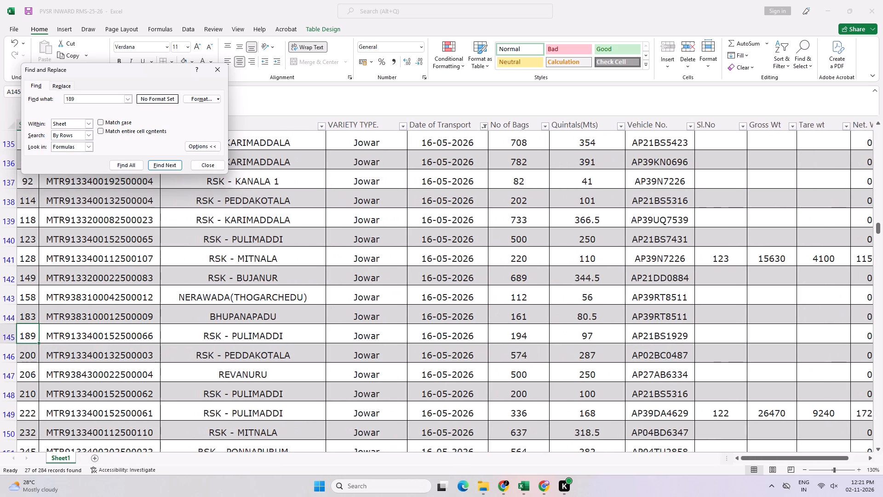
key("Return")
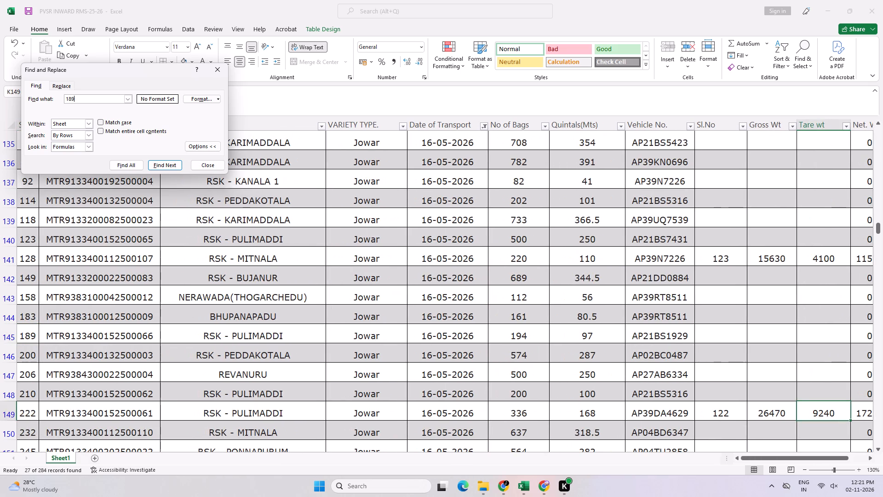
key("Return")
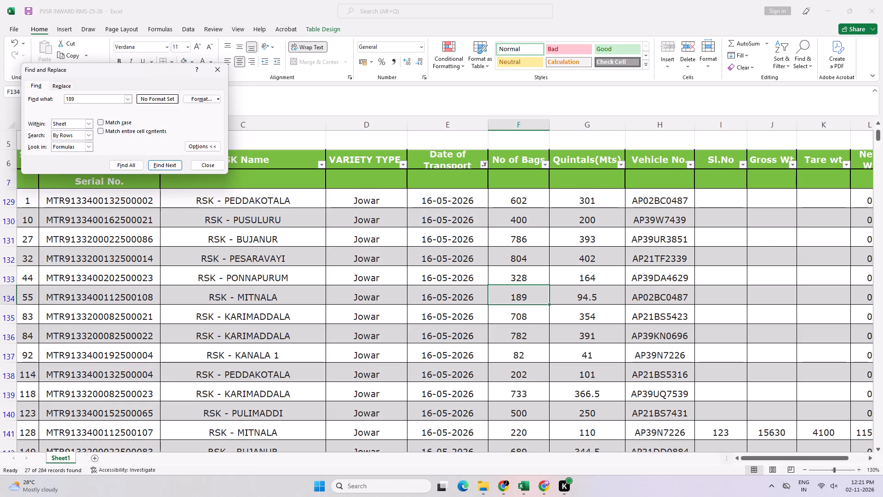
Enter serial number 124, gross weight =14070 and tare weight =4380 for the RSK - MITNALA row with 189 bags.
left_click(733, 292)
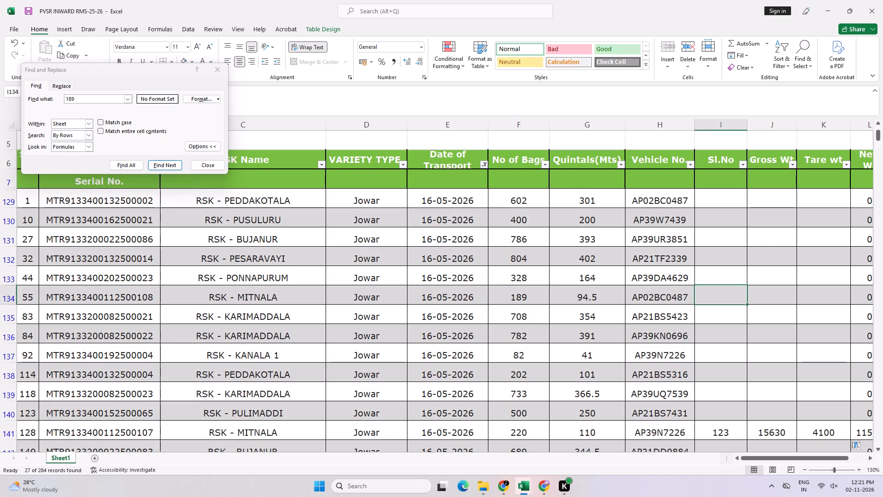
type("124")
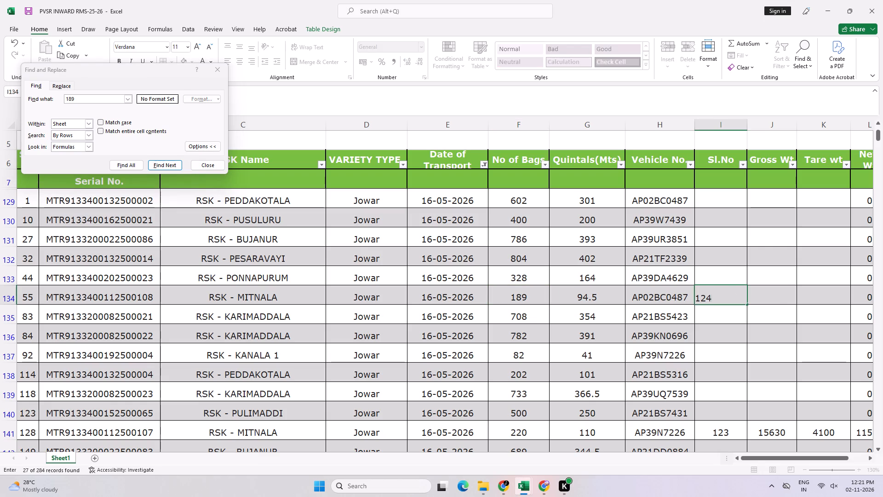
key("Right")
key("equal")
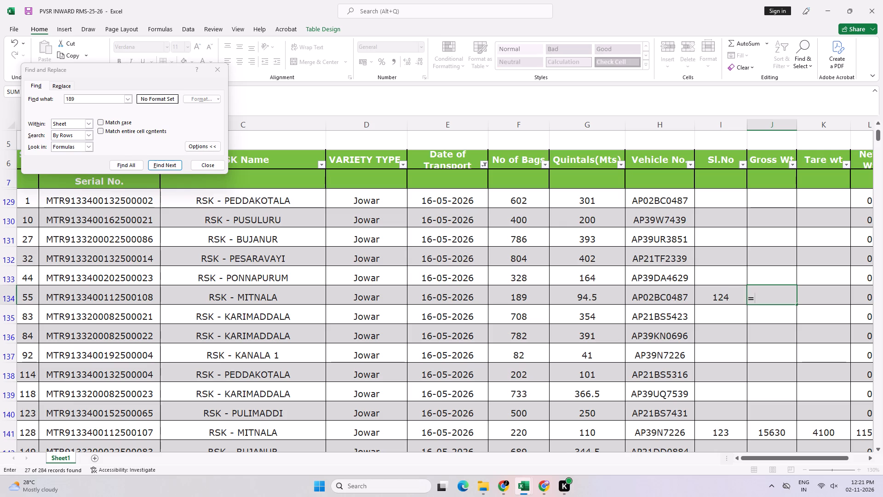
type("14070")
key("Right")
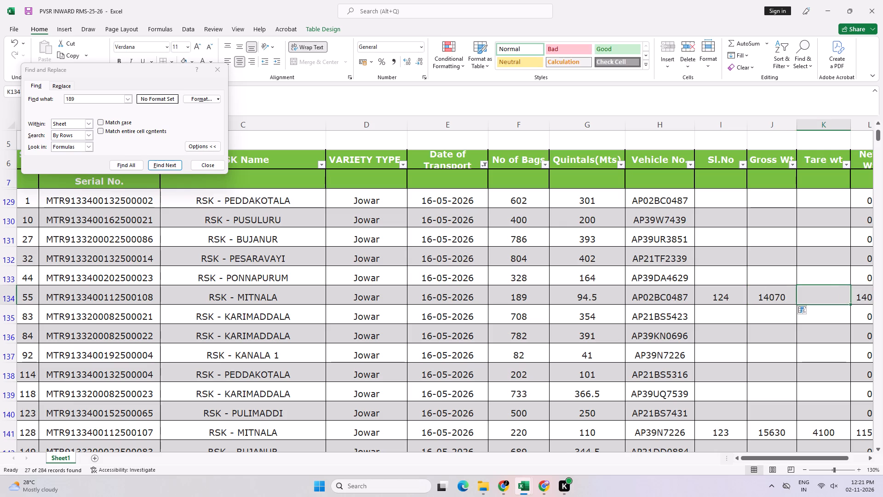
type("=4380")
key("Tab")
key("Right")
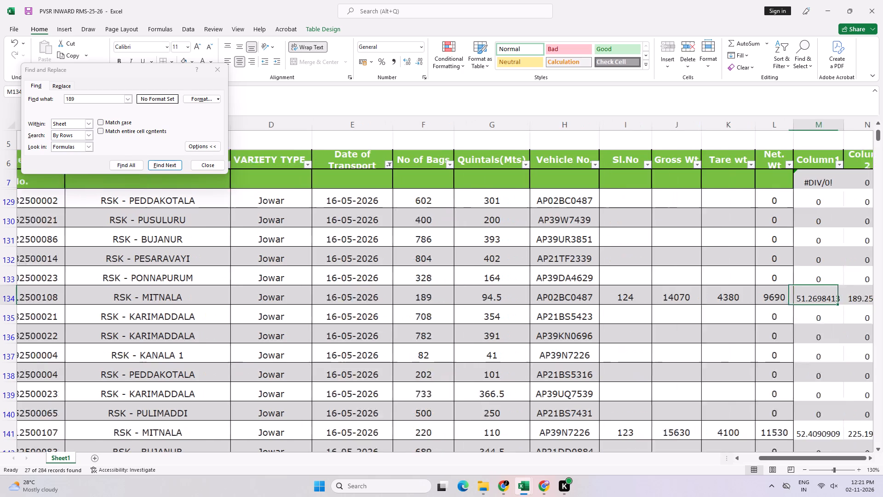
key("Right")
key("Left")
key("Left")
key("Left")
key("Left")
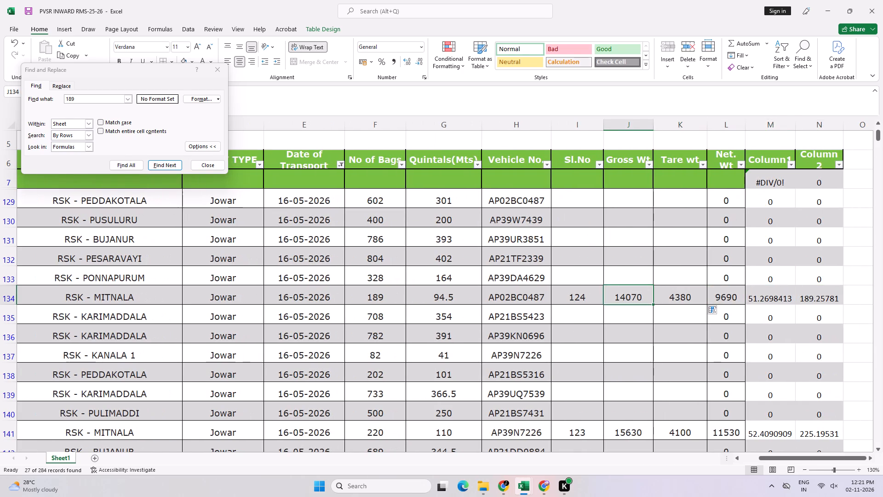
key("Left")
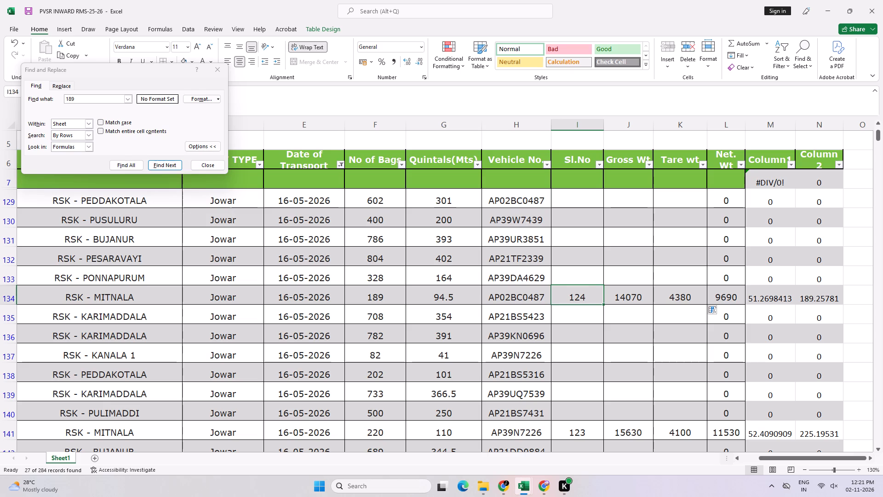
Enter serial number 125, gross weight =29450 and tare weight =8820 for the RSK - PEDDAKOTALA row with 602 bags.
left_click(562, 200)
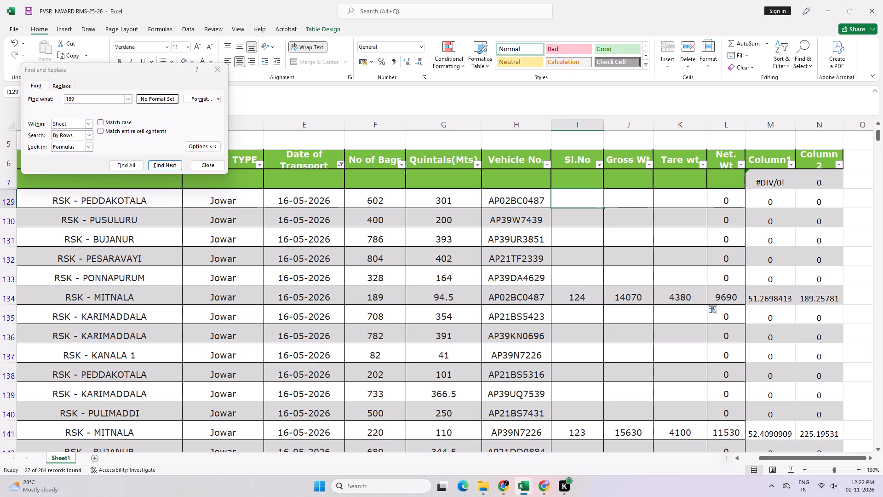
type("125")
key("Right")
key("equal")
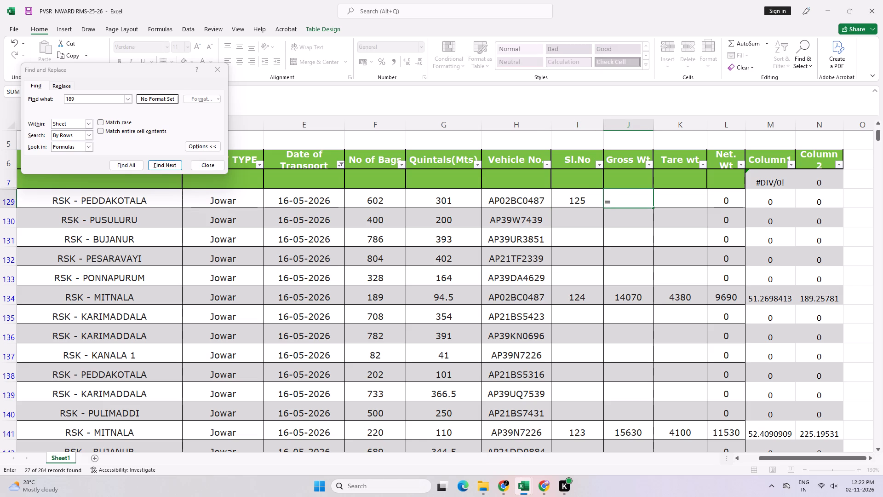
type("29450")
key("Right")
key("F2")
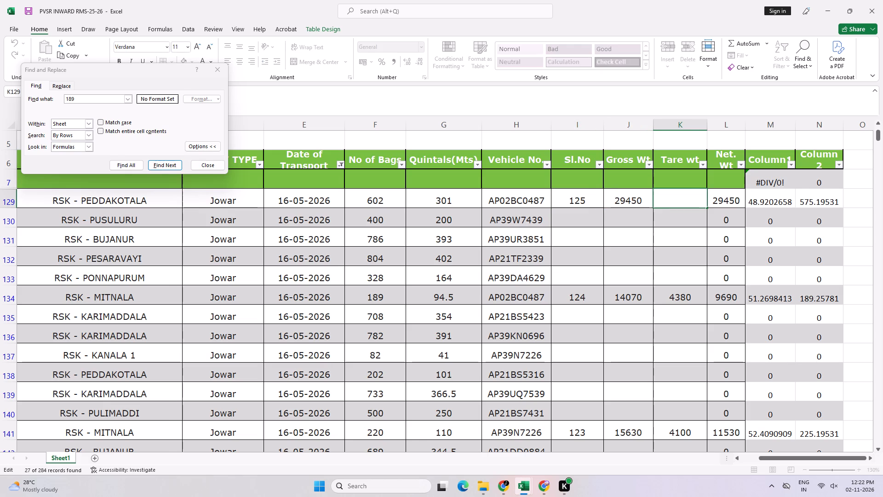
type("=8820")
key("Right")
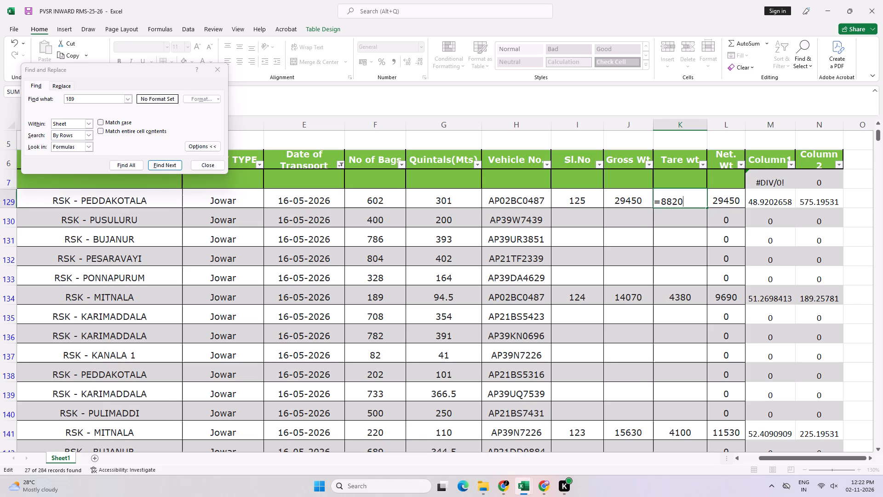
key("Tab")
key("Left")
key("Left")
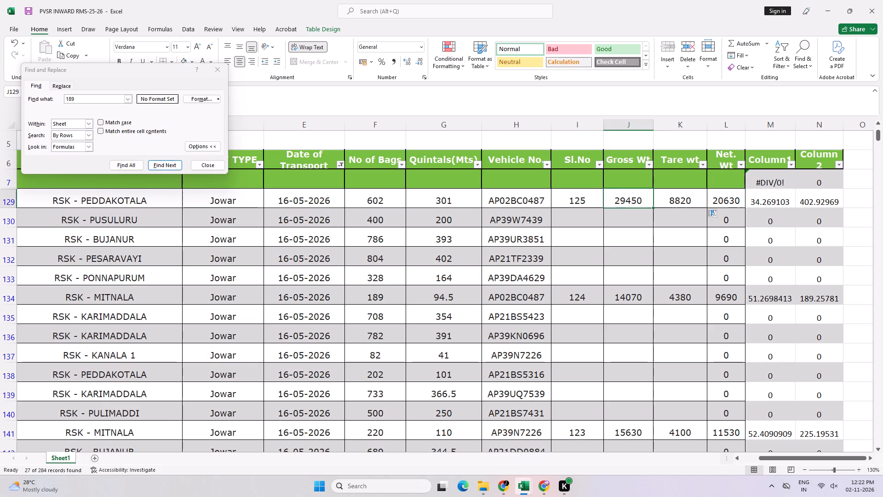
Extend serial number 125's weight formulas, adding 14310 to the gross weight and 4400 to the tare weight.
key("F2")
type("+14310")
key("Tab")
key("Up")
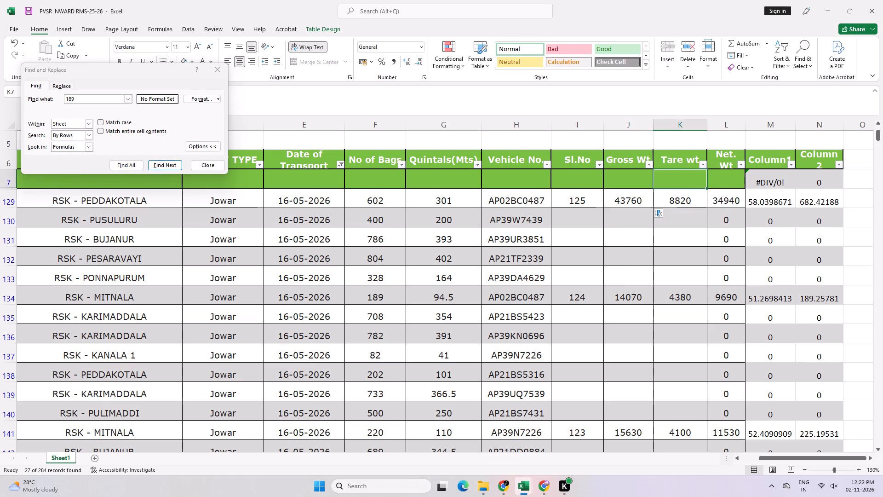
key("Down")
key("F2")
type("+4400")
key("Return")
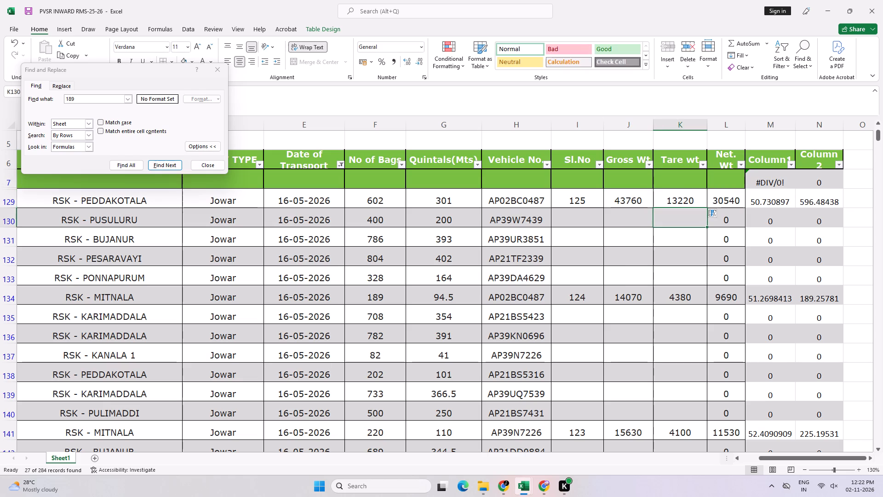
key("Up")
key("Left")
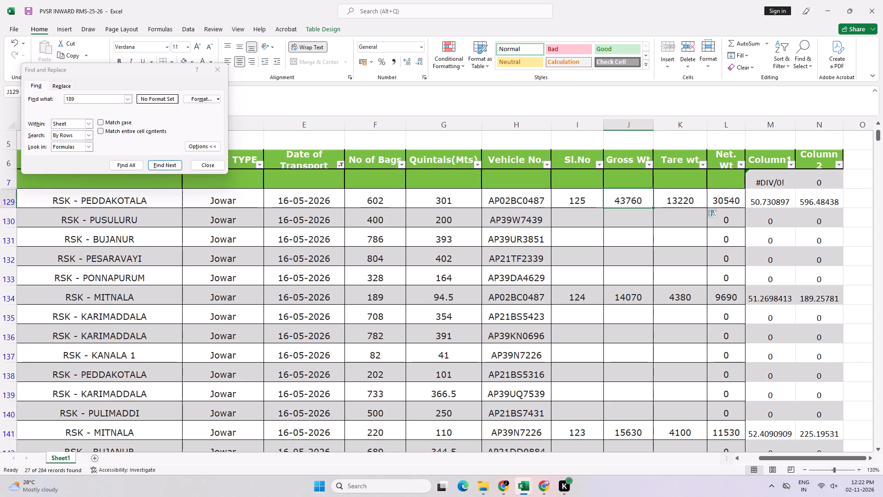
key("Right")
key("Left")
key("Left")
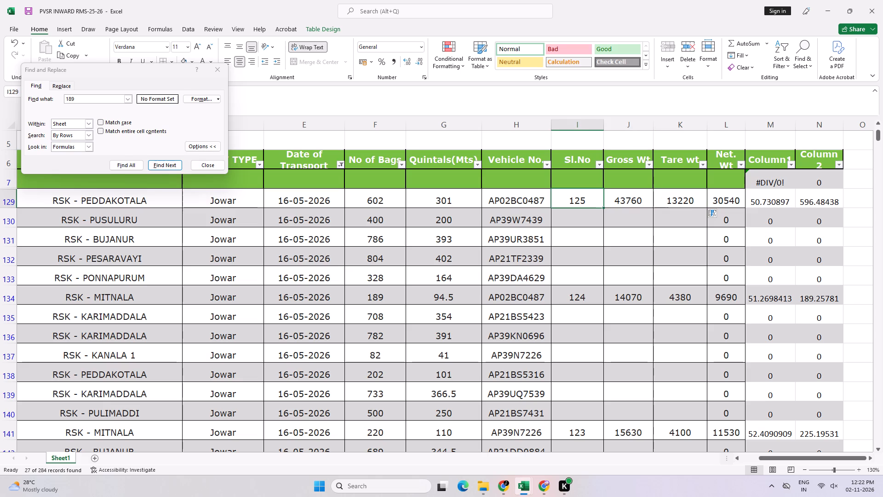
Enter serial number 126, gross weight =8250 and tare weight =4050 for the RSK - KANALA 1 row, and save the workbook.
key("Down")
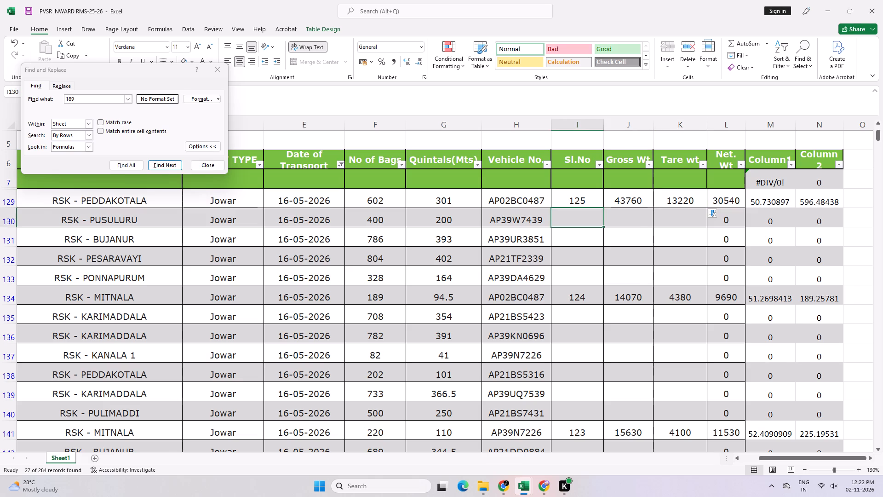
key("Down")
key("Down")
key("Down")
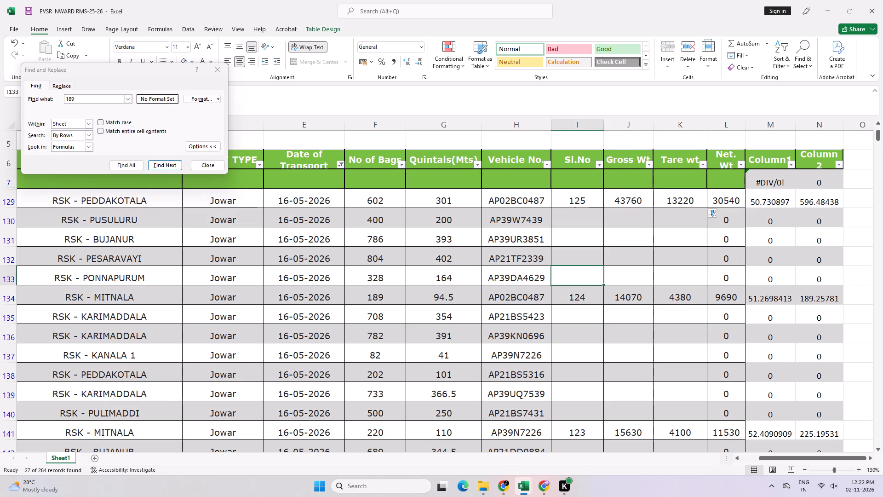
key("Down")
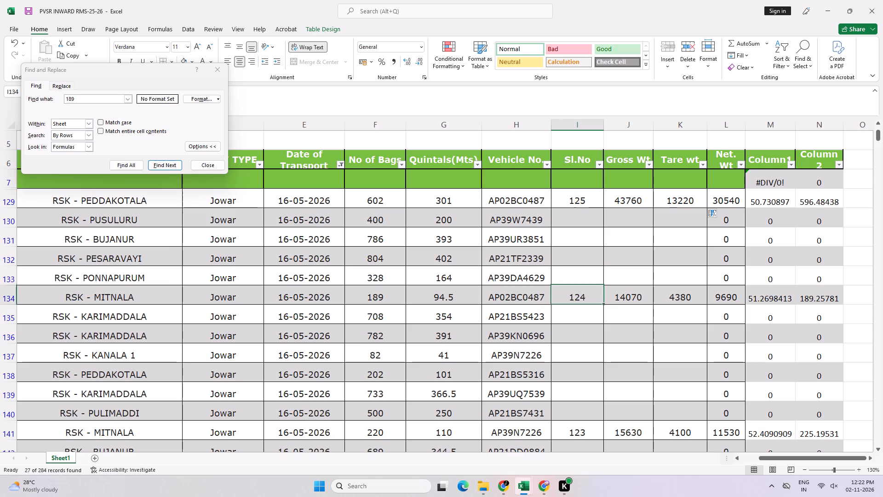
key("Down")
key("Down")
key("Down")
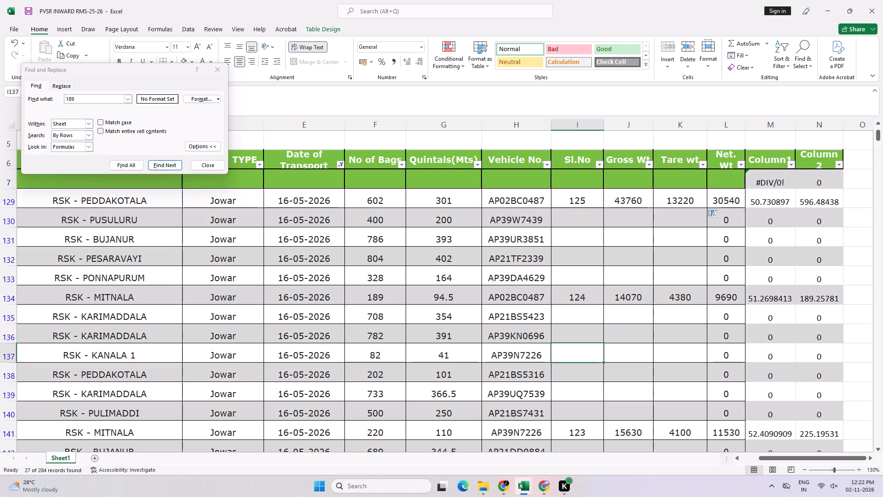
type("126")
key("Right")
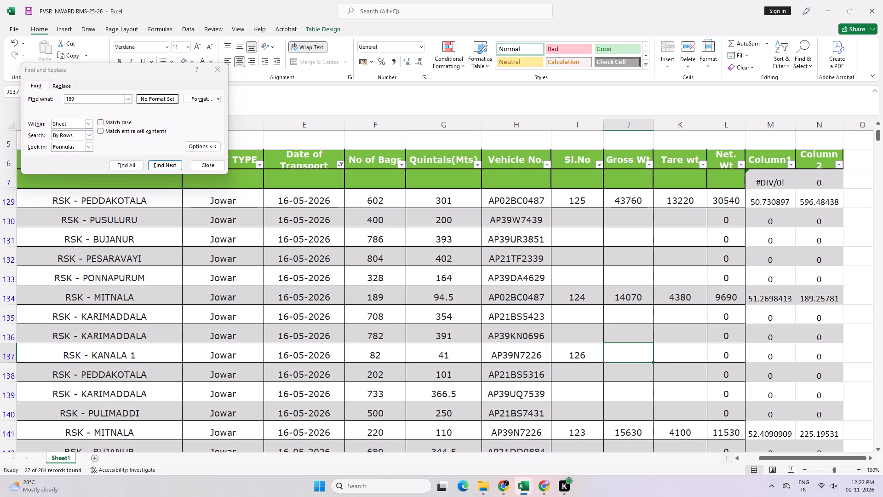
key("equal")
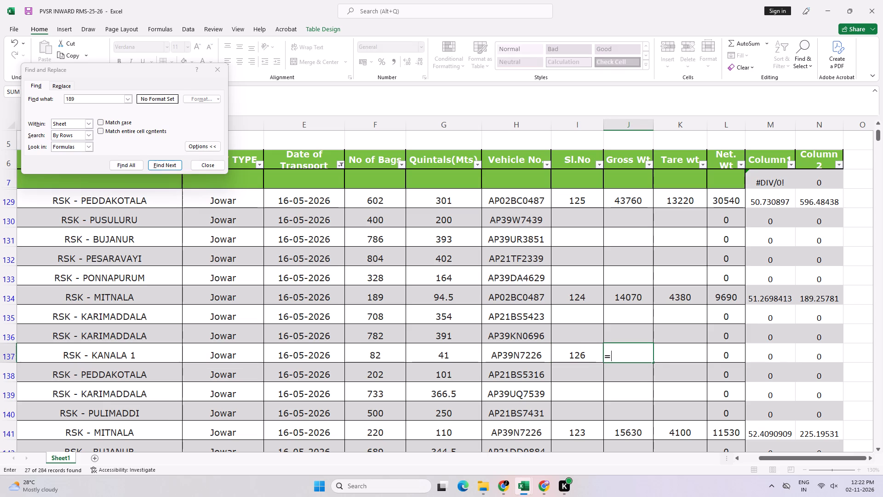
type("8250")
key("Right")
key("equal")
type("4050")
key("Right")
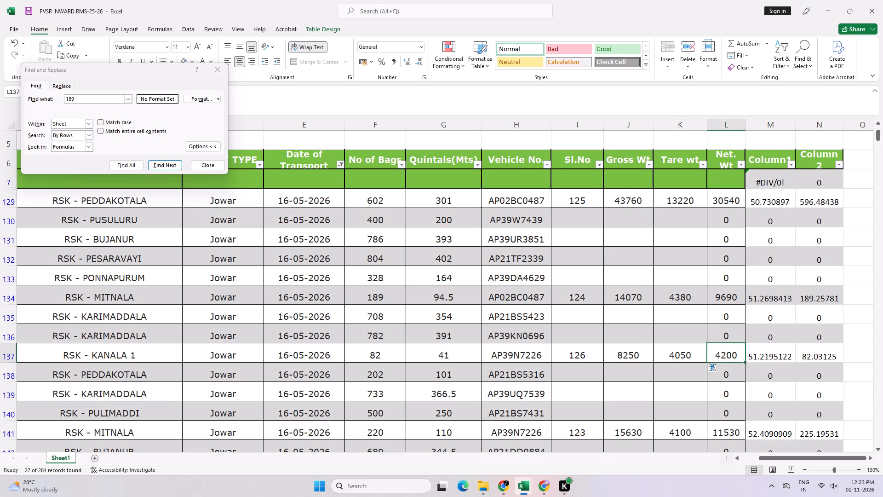
key("ctrl+s")
key("Left")
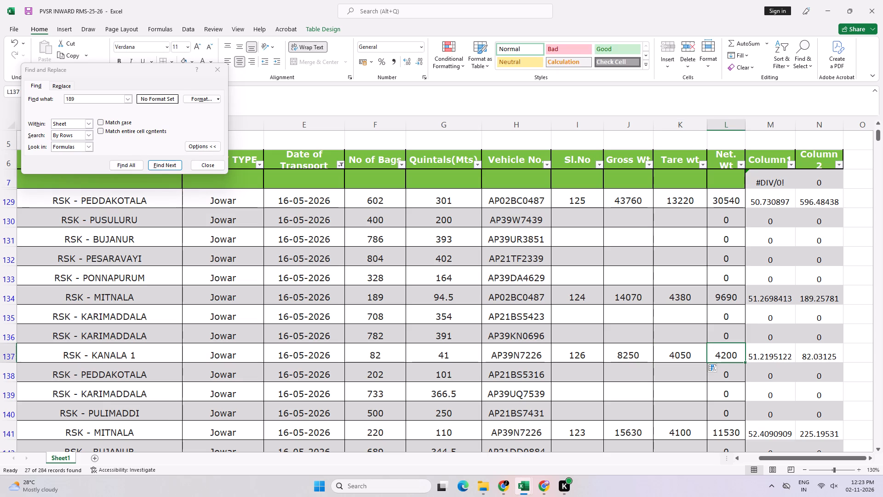
key("Left")
key("Left")
key("Left")
key("Right")
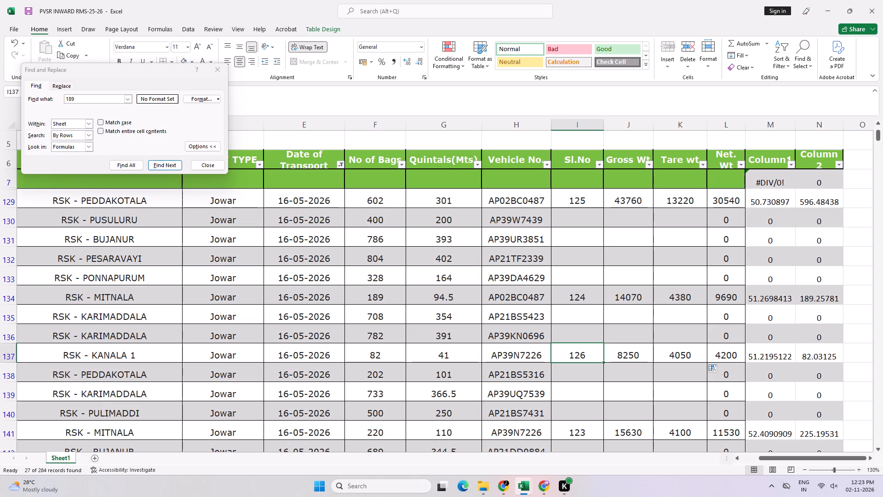
Enter serial number 127, gross weight =9020 and tare weight =3930 for the RSK - PULIMADDI row with 194 bags.
scroll(570, 419, "down", 2)
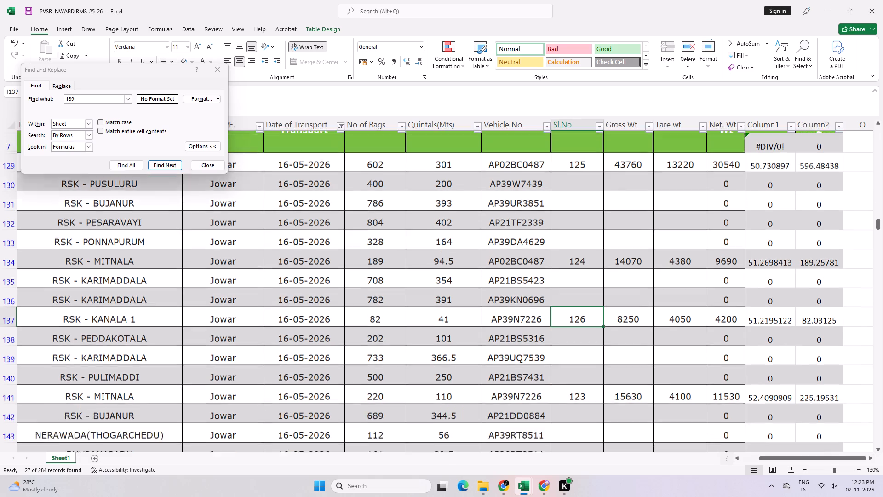
left_click(571, 389)
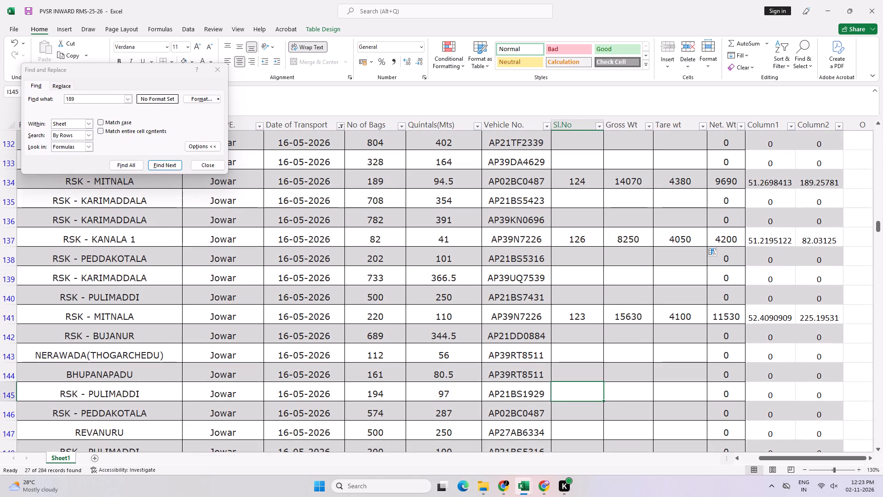
type("127")
key("Right")
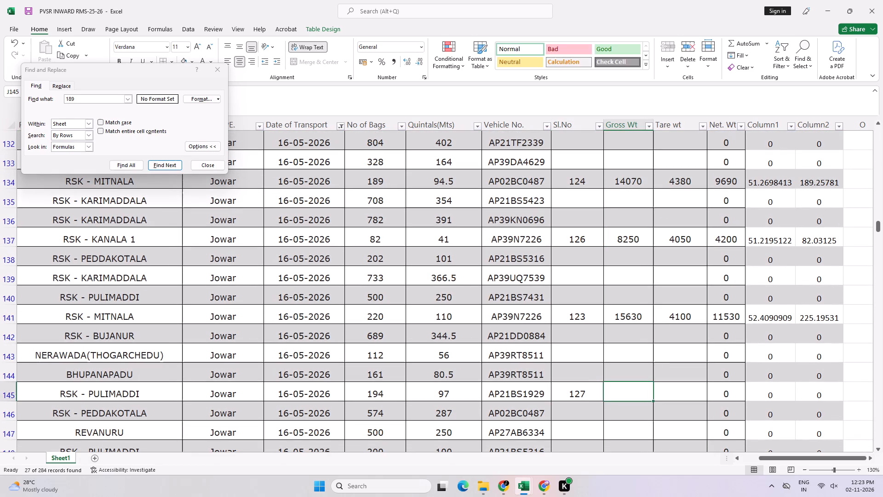
key("equal")
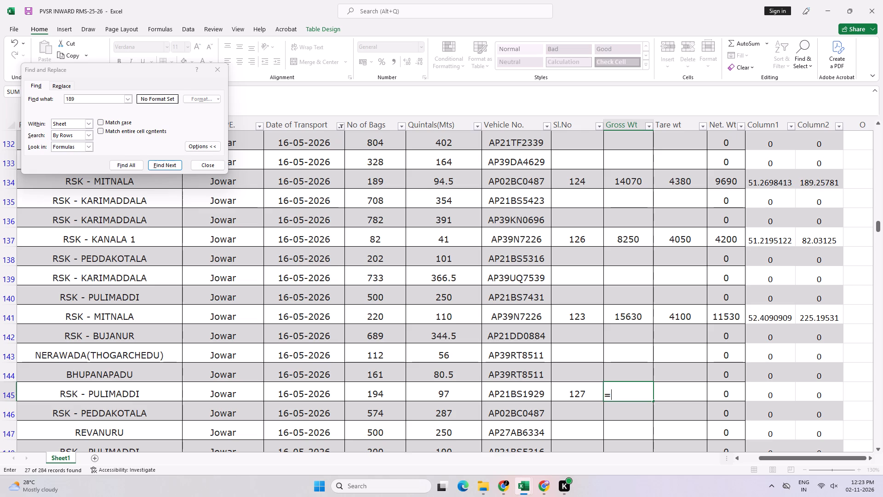
type("9020")
key("Tab")
key("equal")
type("369")
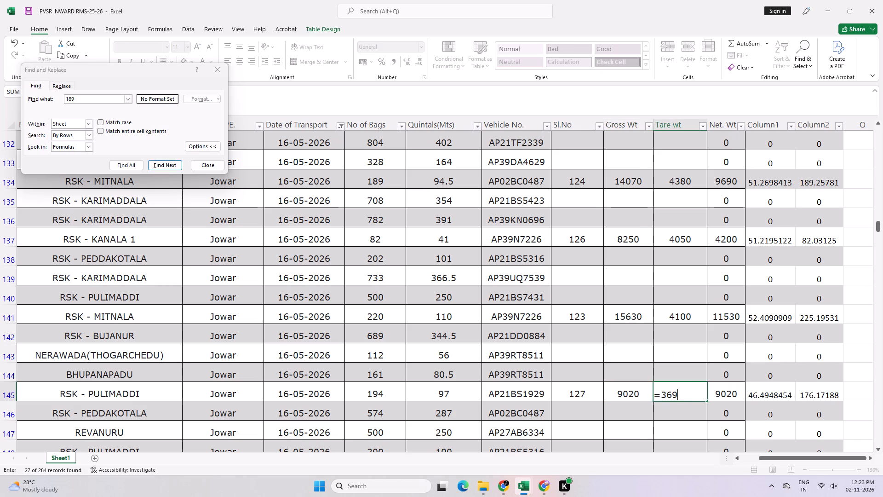
key("BackSpace")
key("BackSpace")
key("9")
type("30")
key("Right")
Extend serial number 127's weight formulas, adding 8660 to the gross weight and 3870 to the tare weight, and save the workbook.
key("Left")
key("Left")
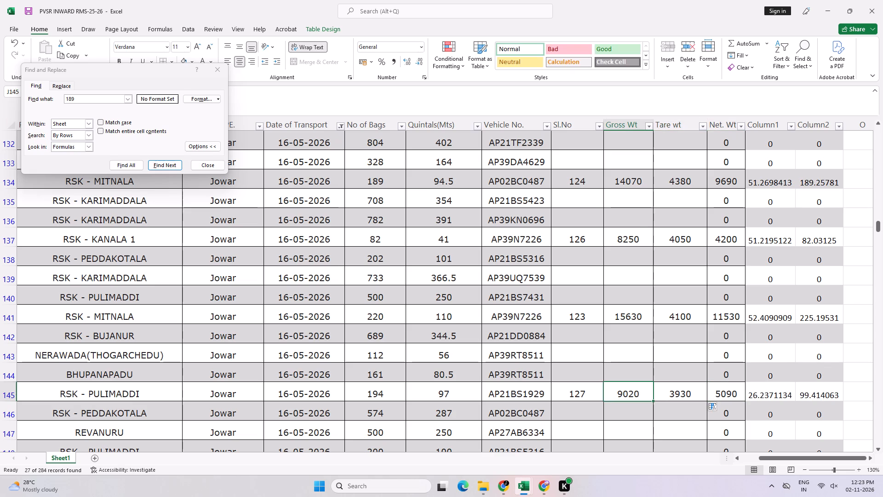
key("F2")
type("+8660")
key("Tab")
key("F2")
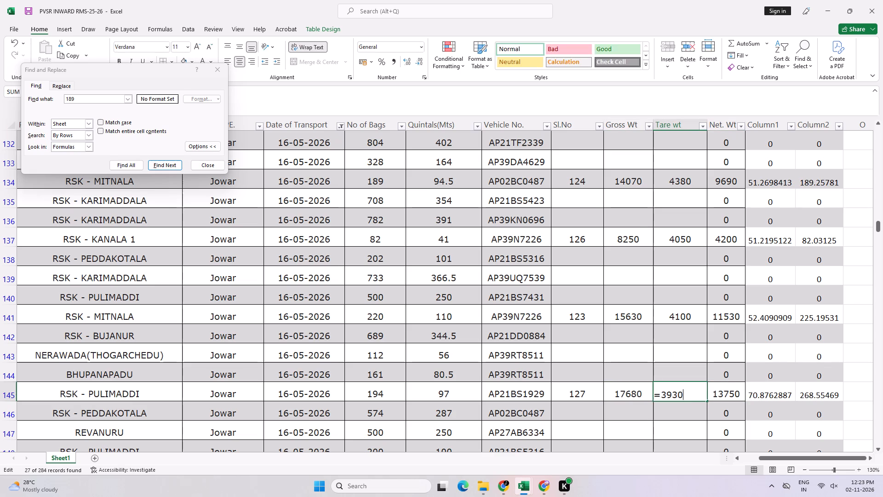
type("+3870")
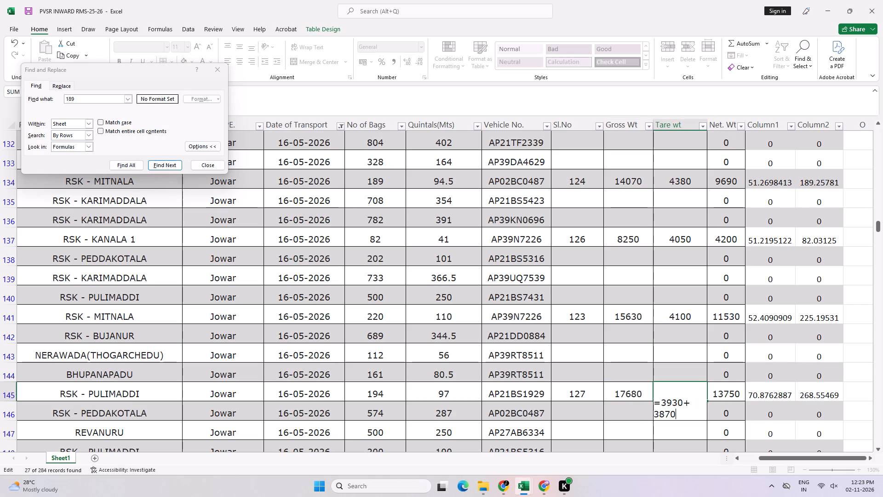
key("Tab")
key("Left")
key("Left")
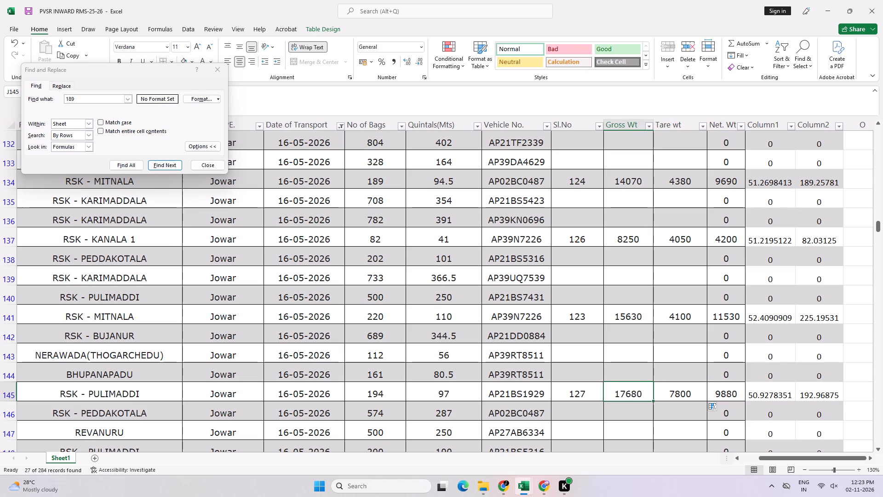
key("Left")
key("ctrl+s")
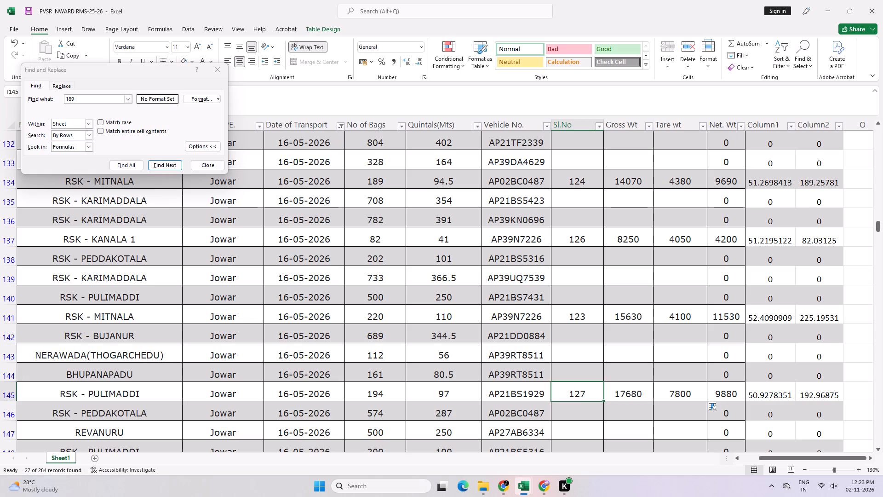
Enter serial number 128, gross weight =52140 and tare weight =14620 for the RSK - KARIMADDALA row with 733 bags, and save the workbook.
key("Up")
key("Up")
key("Up")
key("Up")
key("Up")
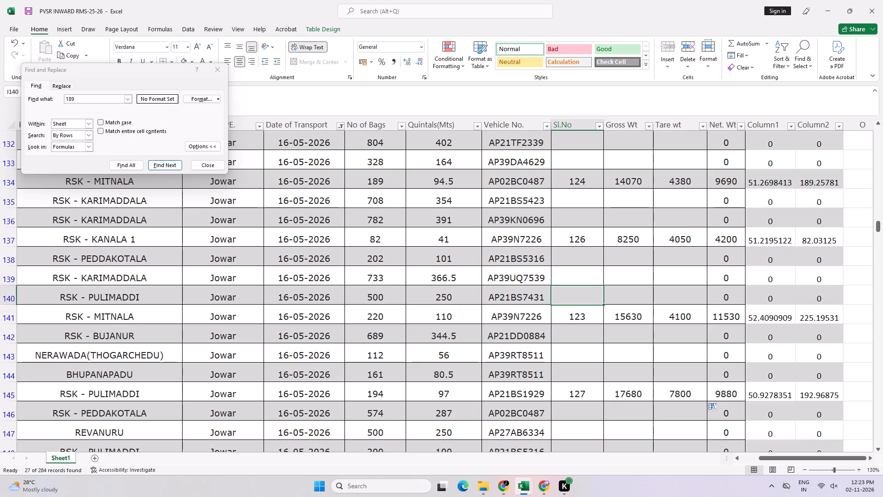
key("Up")
type("128")
key("Right")
key("equal")
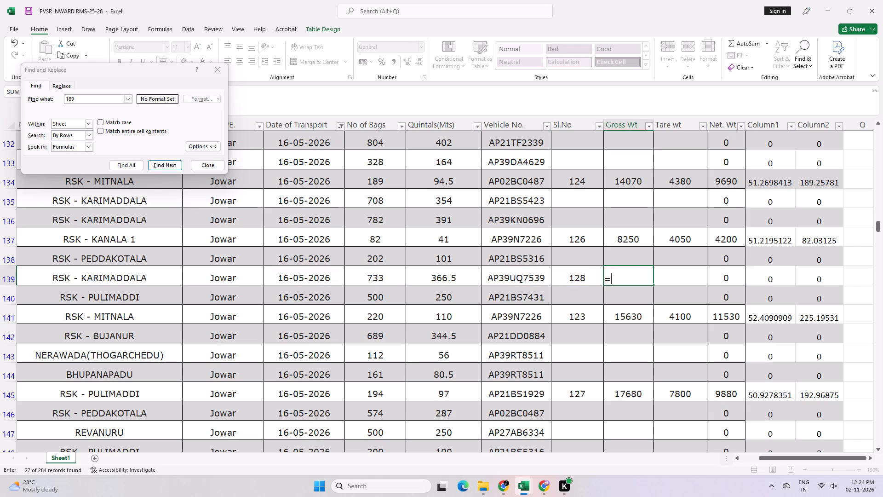
type("52")
type("140")
key("Right")
type("=14")
type("620")
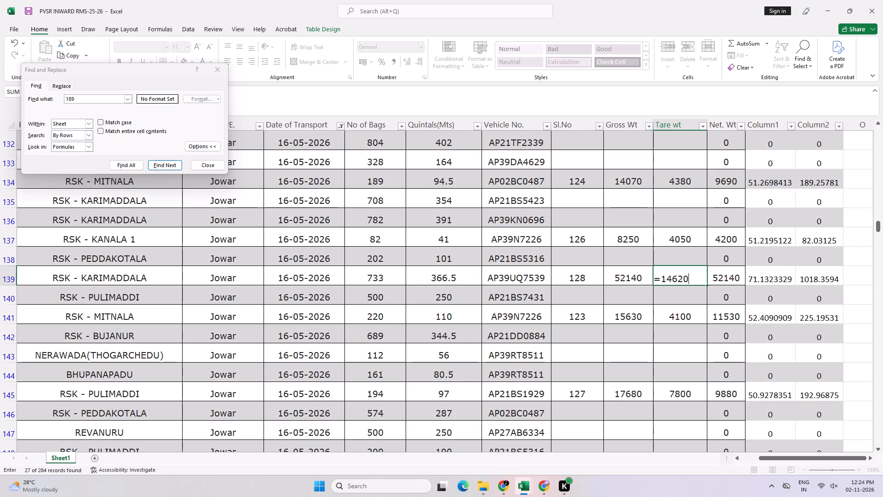
key("Right")
key("ctrl+s")
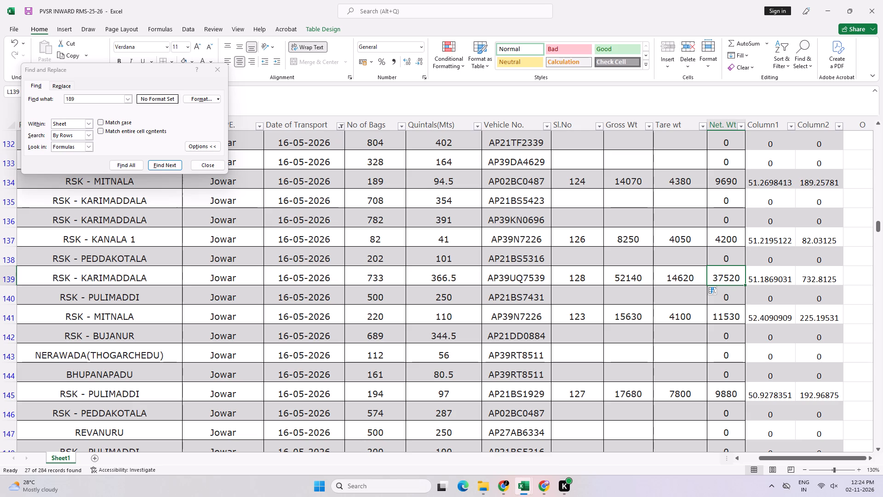
Enter serial number 129, gross weight =53370 and tare weight =12520 for the RSK - PESARAVAYI row with 804 bags, and save the workbook.
key("Left")
key("Left")
key("Left")
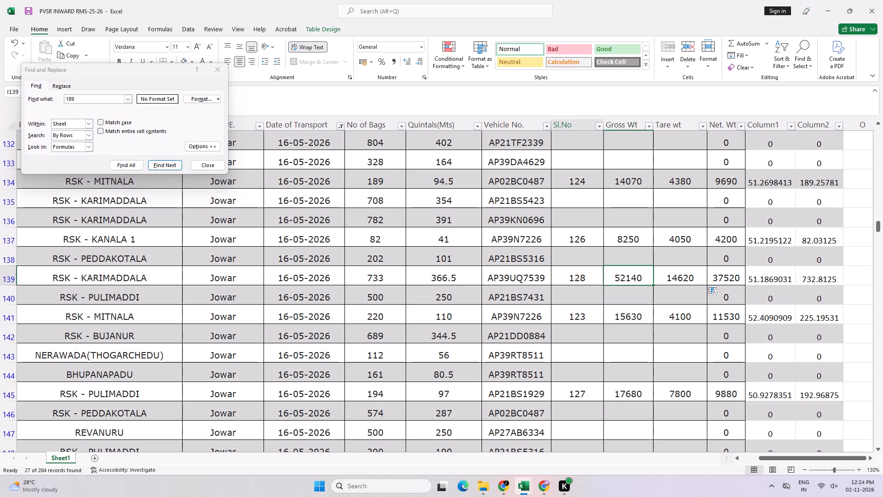
key("Down")
key("Down")
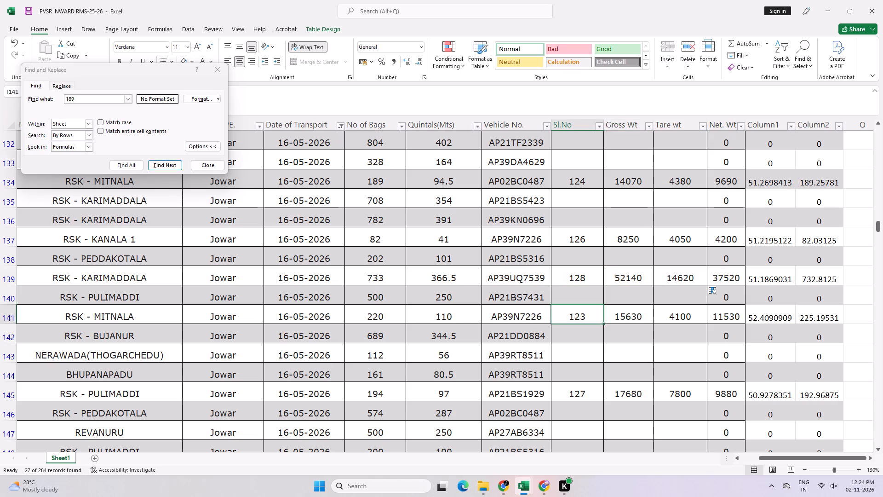
key("Up")
key("Up")
key("Up")
key("Up")
key("Up")
key("Up")
key("Up")
key("Up")
key("Up")
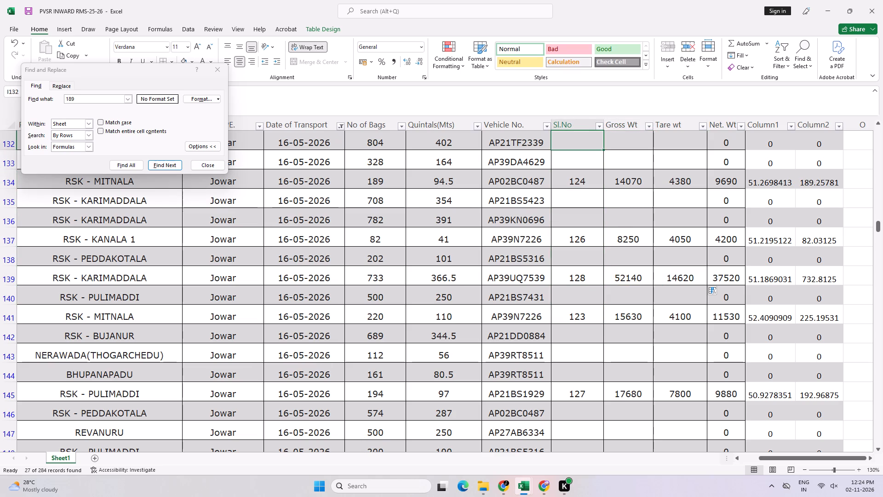
type("129")
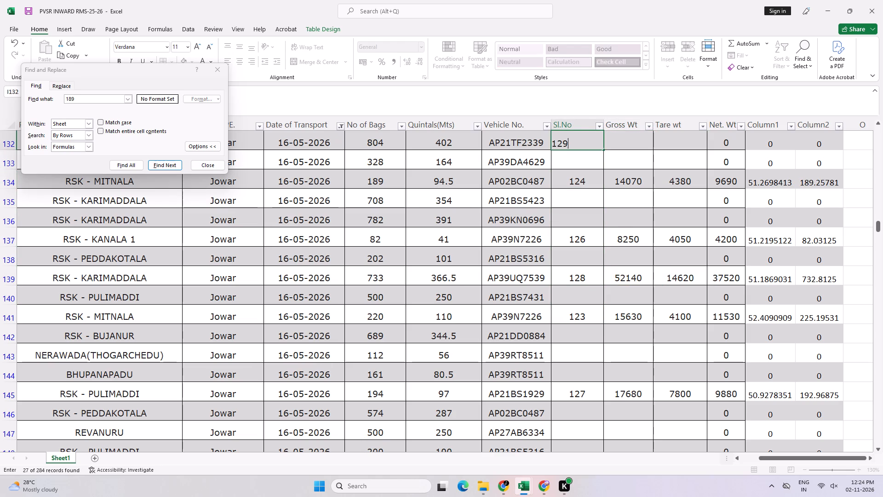
key("Right")
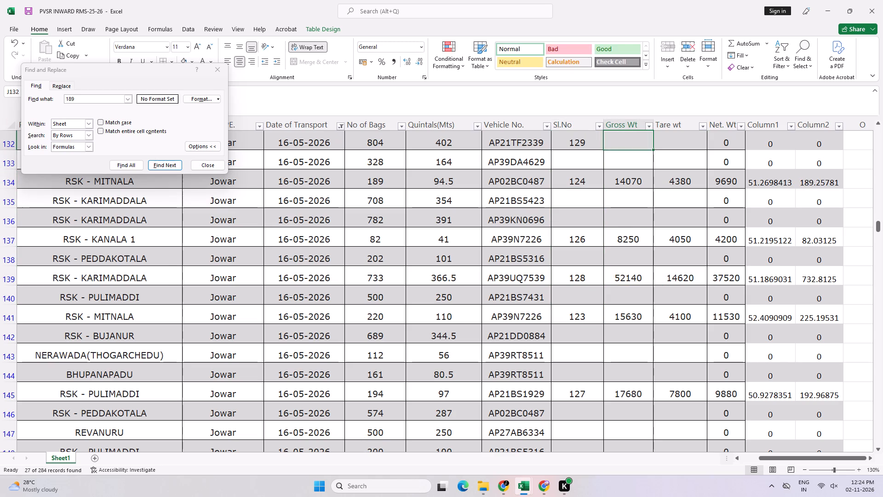
key("equal")
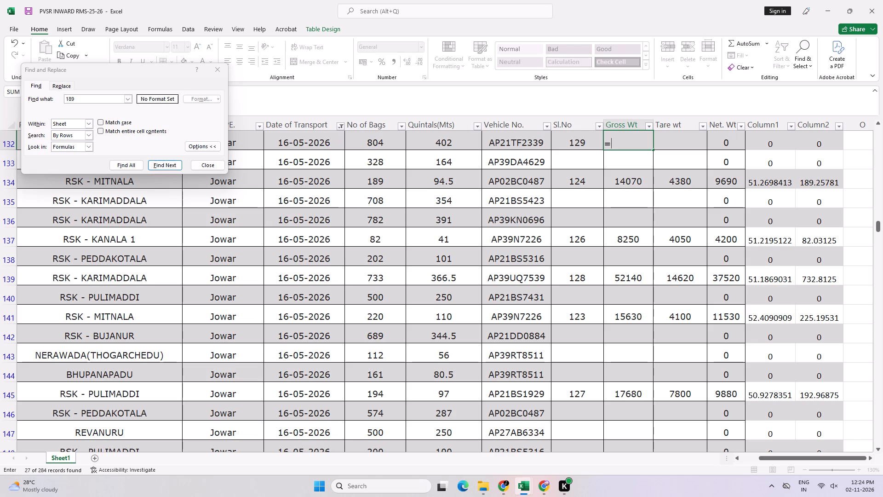
type("53")
type("370")
key("Right")
key("equal")
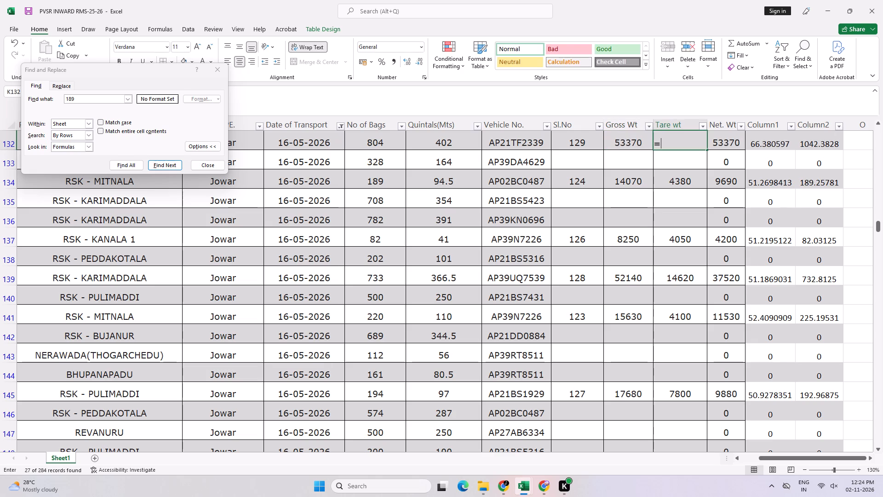
type("12")
type("520")
key("Right")
key("Left")
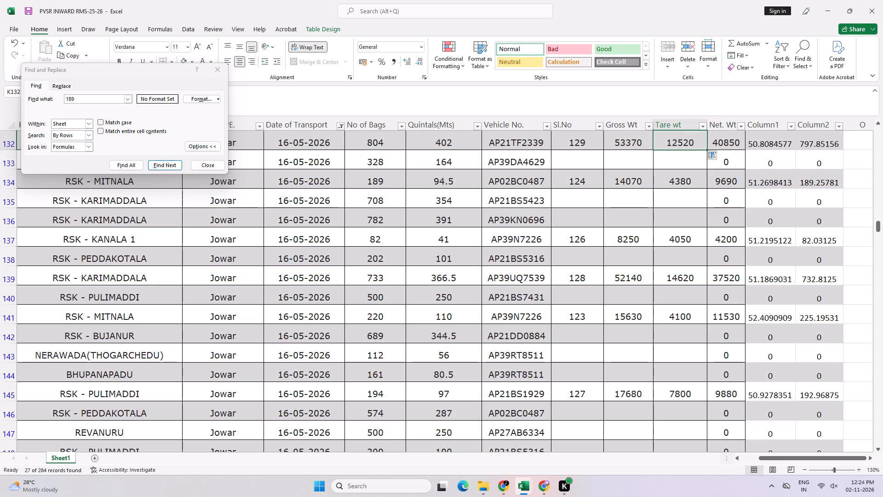
key("Left")
key("Left")
key("Right")
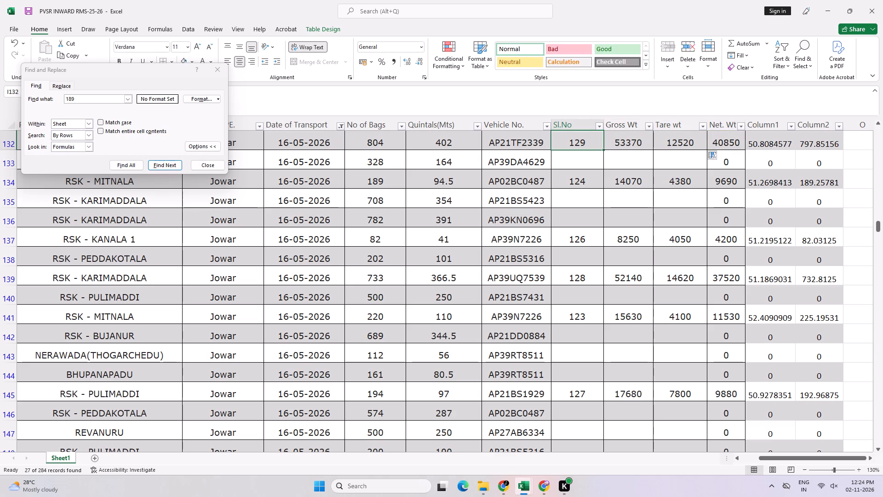
key("Left")
key("ctrl+s")
key("ctrl+s")
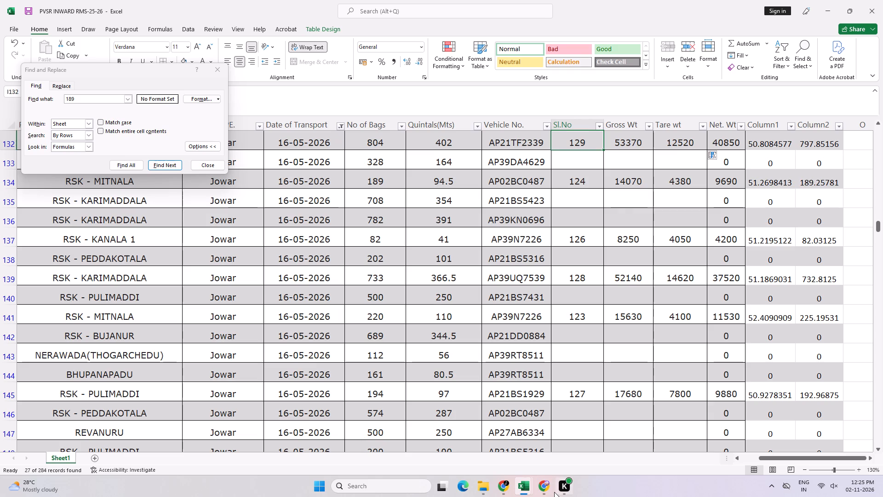
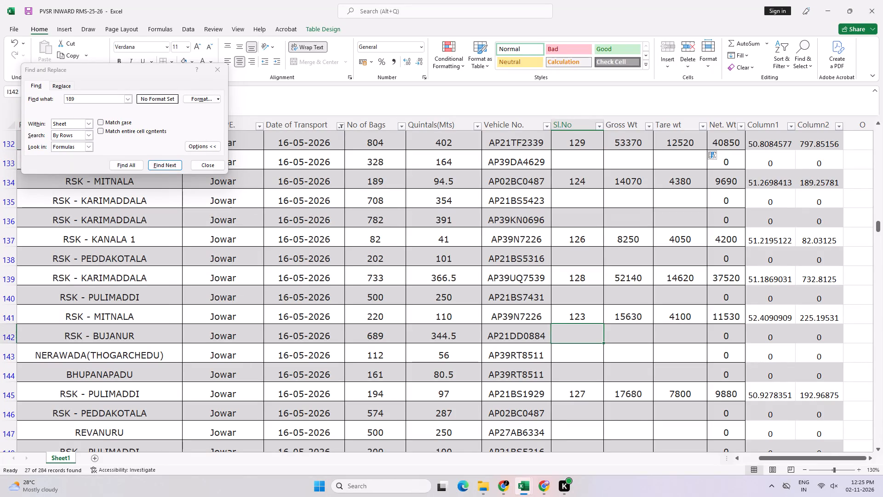
Enter serial number 130, gross weight =12900 and tare weight =12360 for the RSK - BUJANUR row with 689 bags.
type("12")
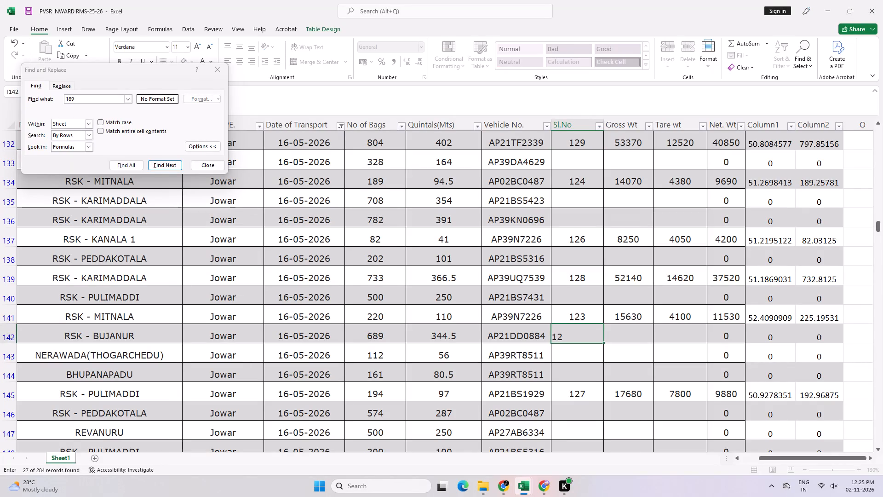
key("7")
key("BackSpace")
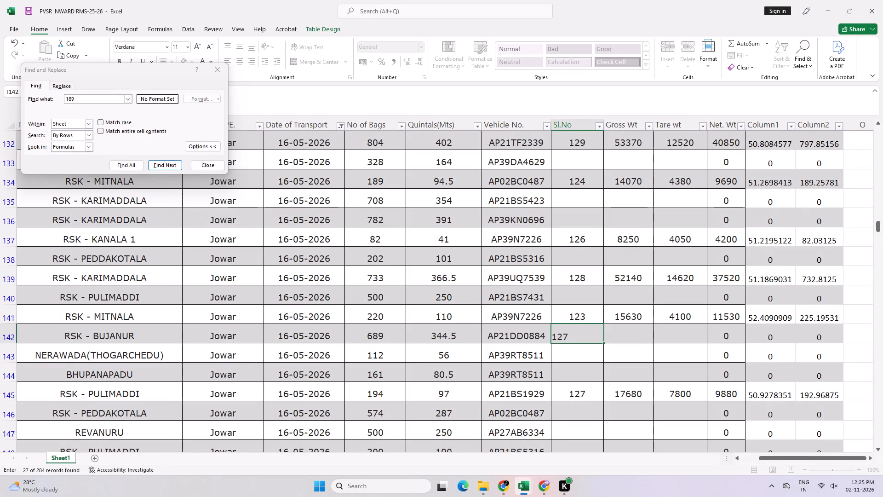
key("BackSpace")
type("30")
key("Right")
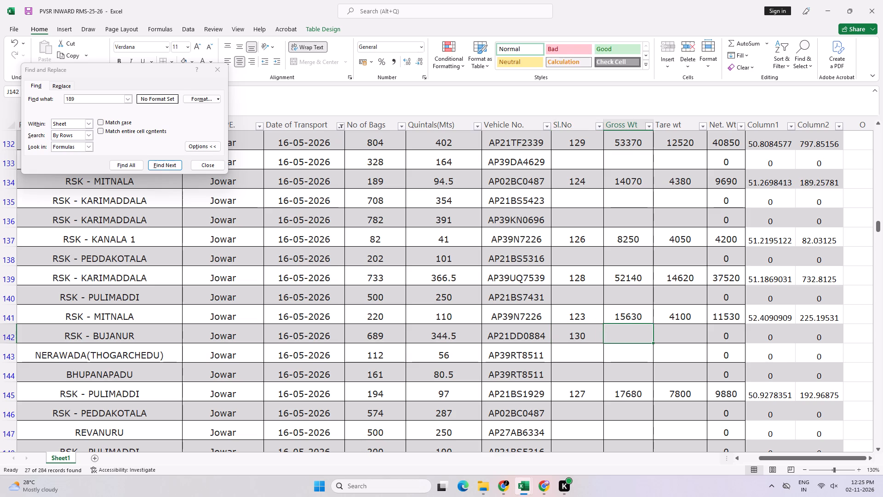
key("equal")
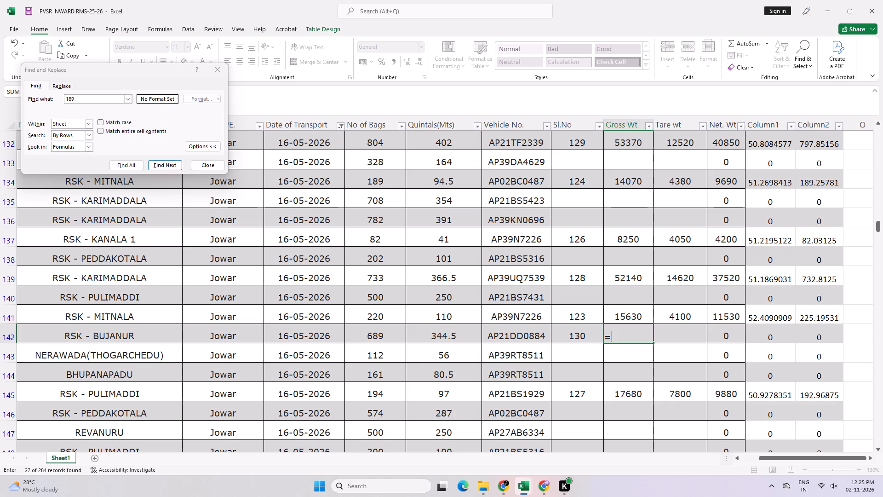
type("12900")
key("Right")
type("=123")
type("60")
key("Right")
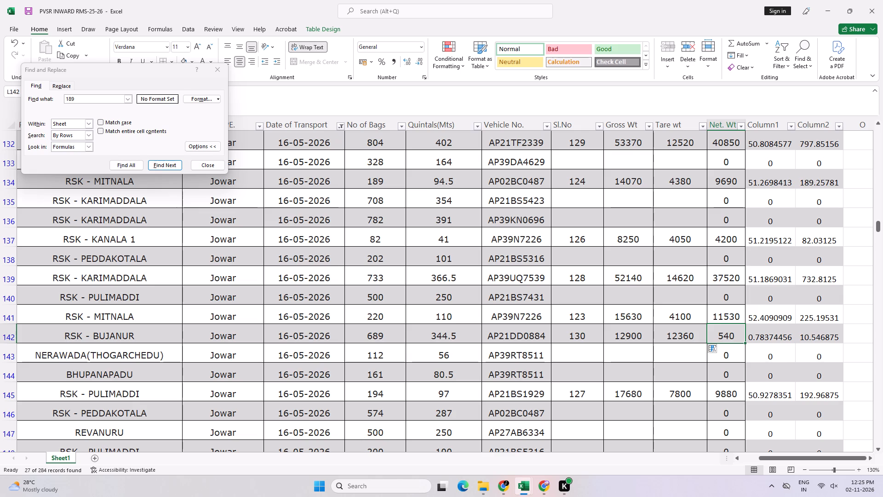
Extend serial number 130's weight formulas, adding 47950 to the gross weight and 13170 to the tare weight, and save the workbook.
key("Left")
key("Left")
key("F2")
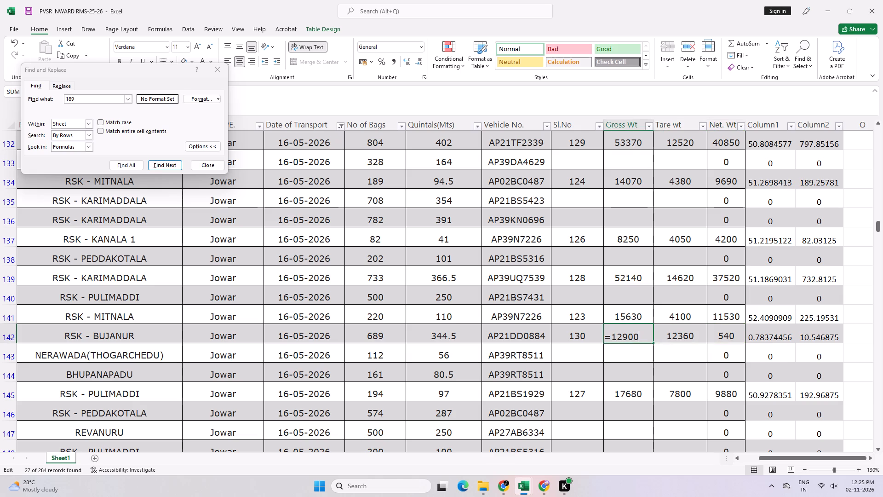
key("plus")
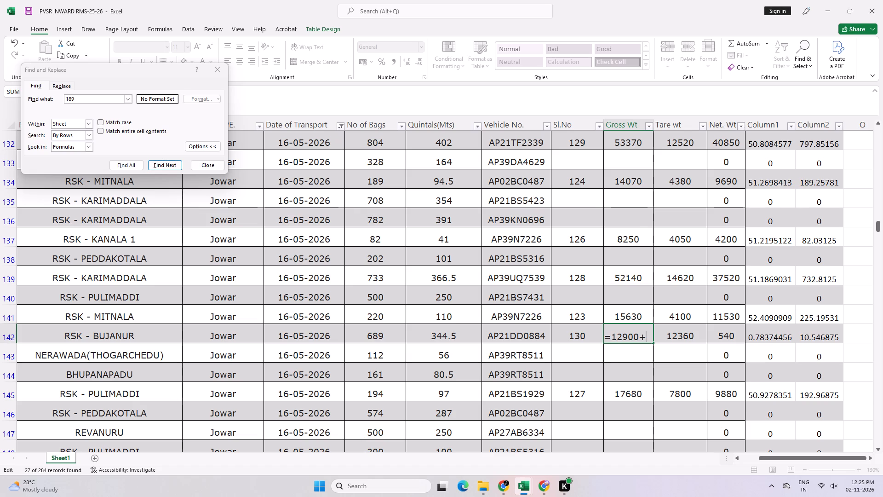
type("47950")
key("Right")
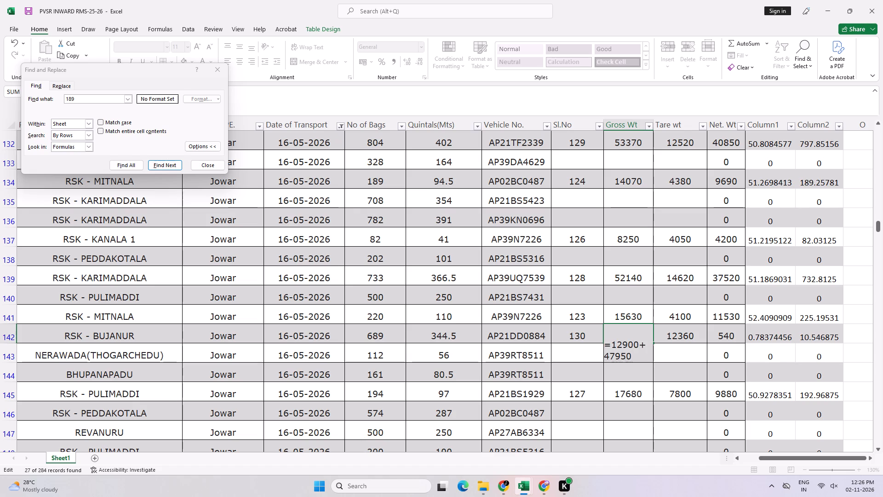
key("Tab")
key("F2")
type("+13170")
key("Tab")
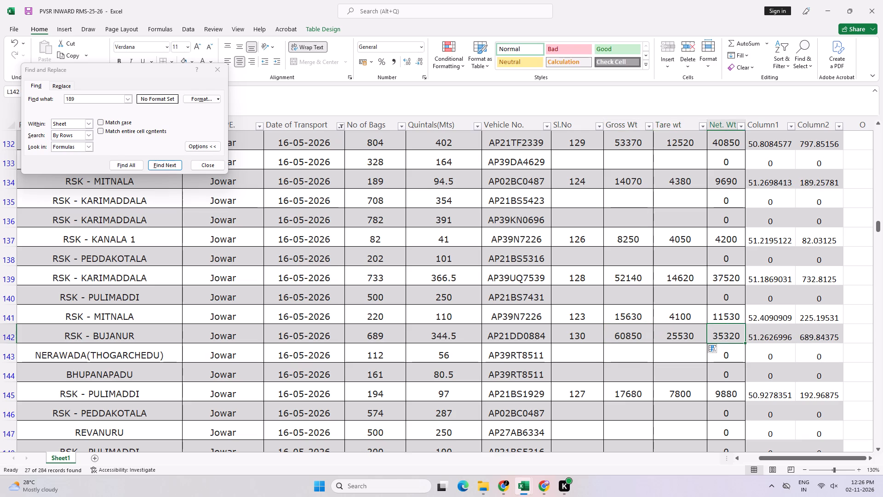
key("ctrl+s")
key("Down")
key("Left")
key("Left")
key("Left")
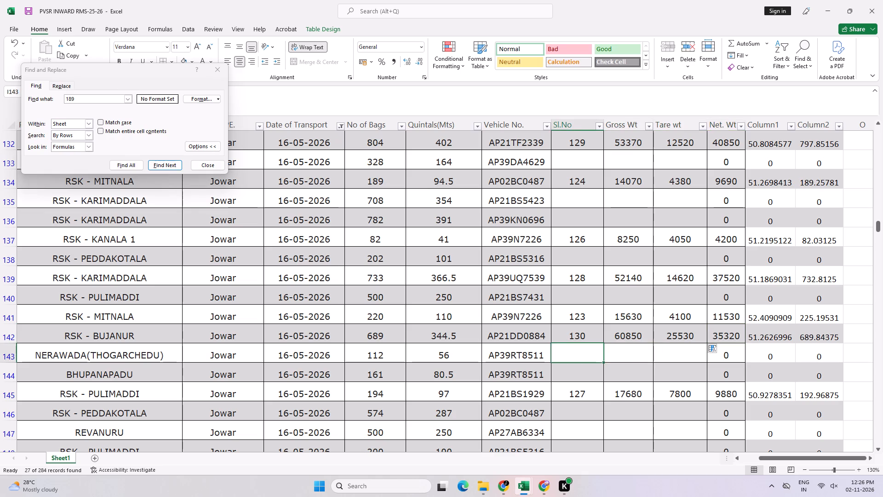
key("ctrl+s")
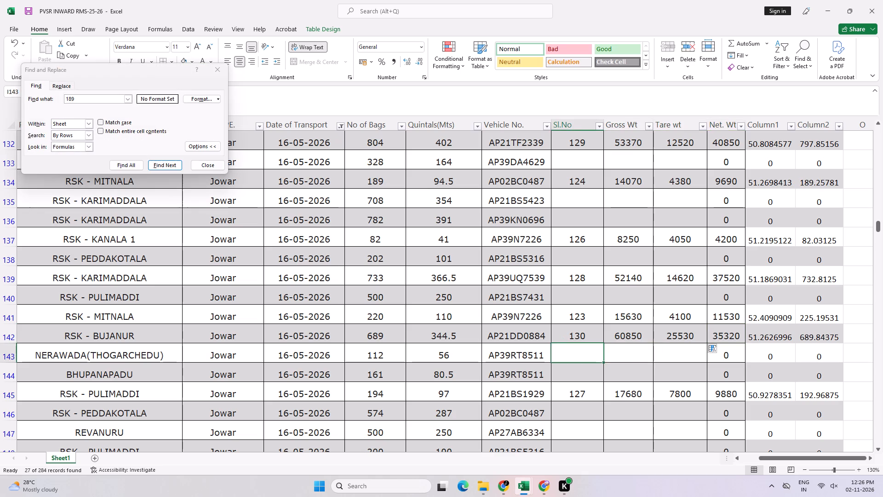